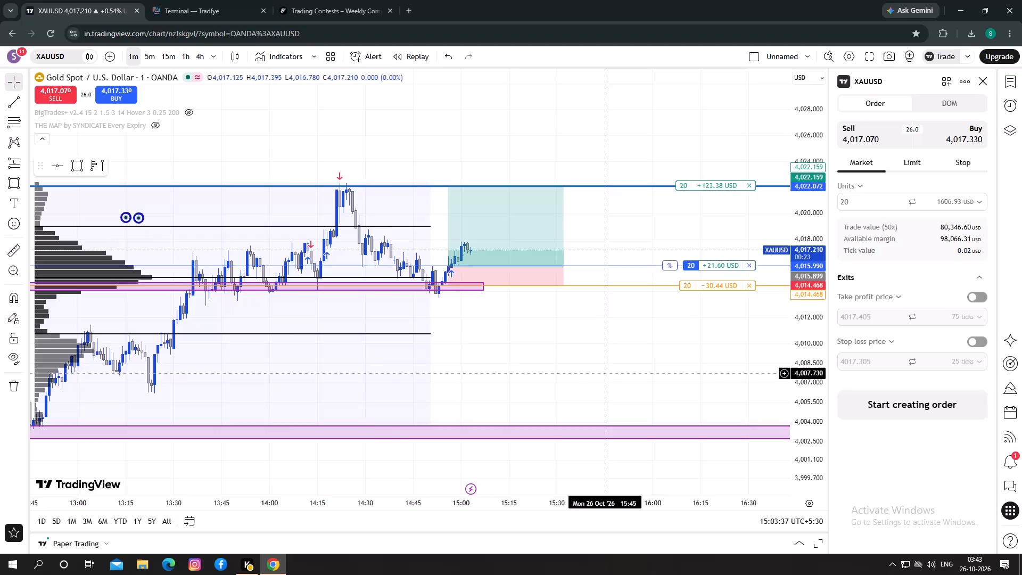
In the Tradfye terminal, set the whale bubble size filter to Auto and return the chart to the live price scale.
left_click(205, 6)
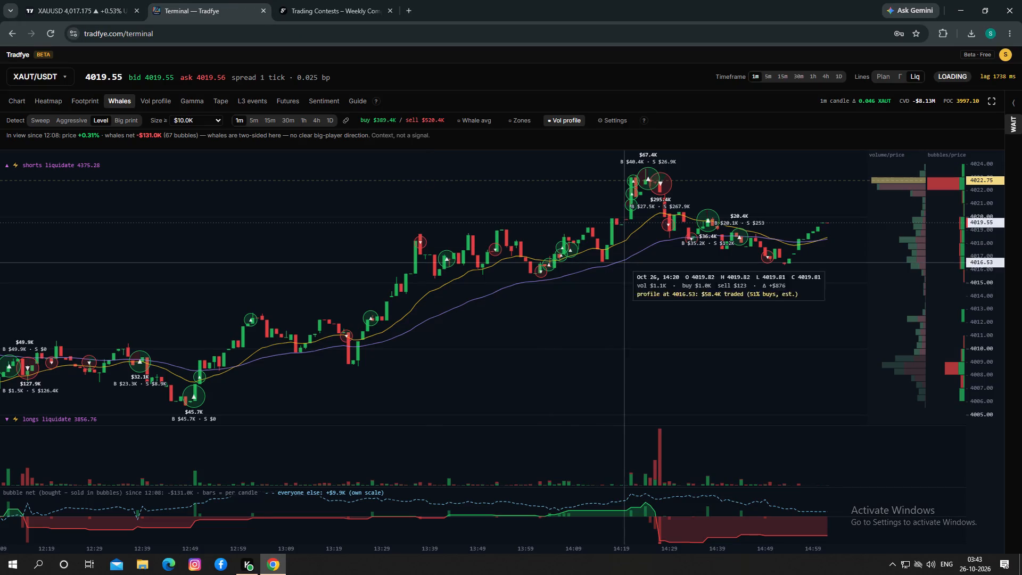
left_click_drag(754, 285, 726, 297)
left_click_drag(703, 340, 703, 346)
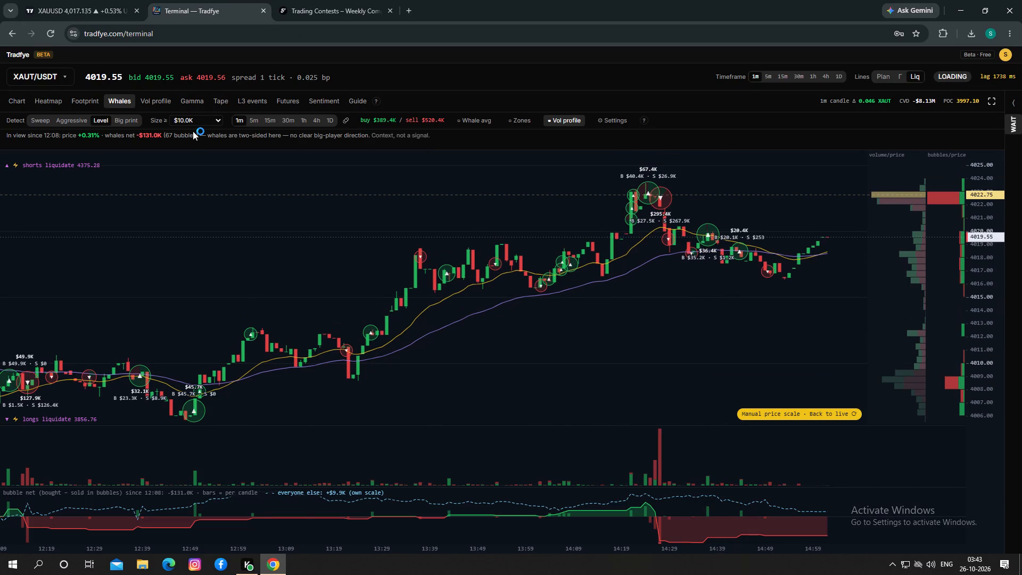
left_click(193, 122)
left_click(200, 135)
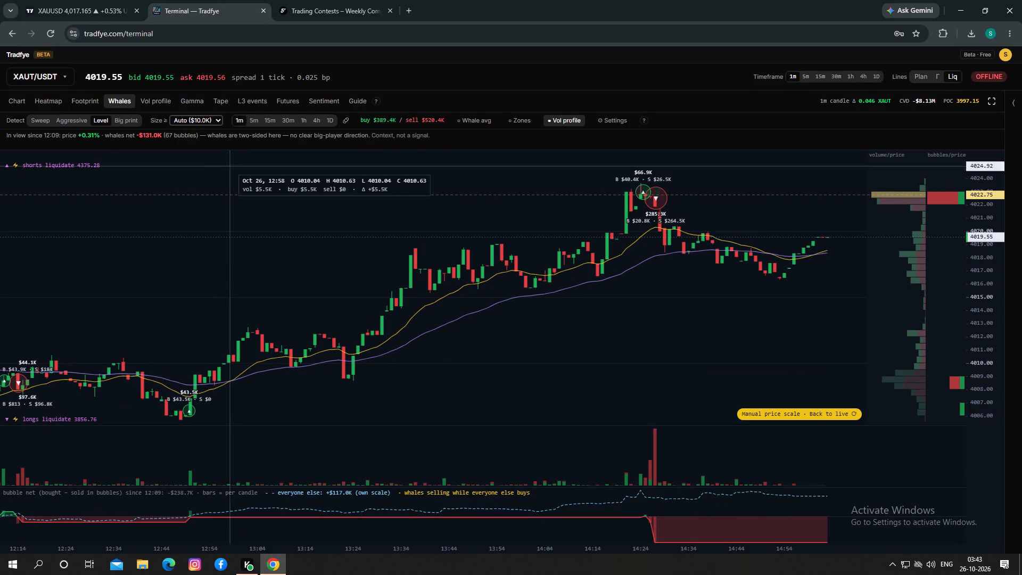
left_click_drag(694, 339, 670, 343)
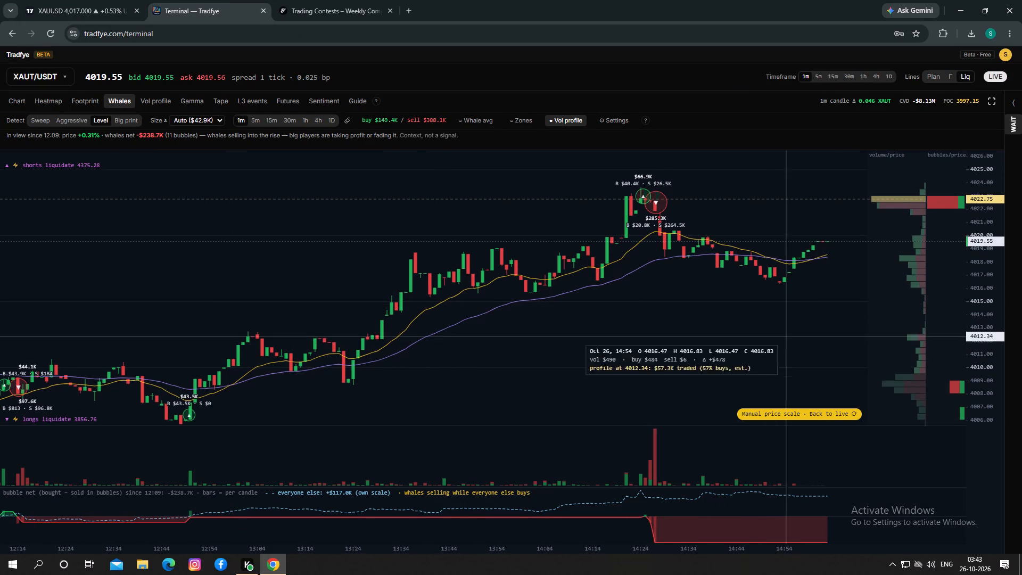
left_click(850, 414)
On the TradingView XAUUSD chart, draw a rectangle zone from 13:33 to 15:22 between about 4,016.06 and 4,017.00.
left_click(55, 0)
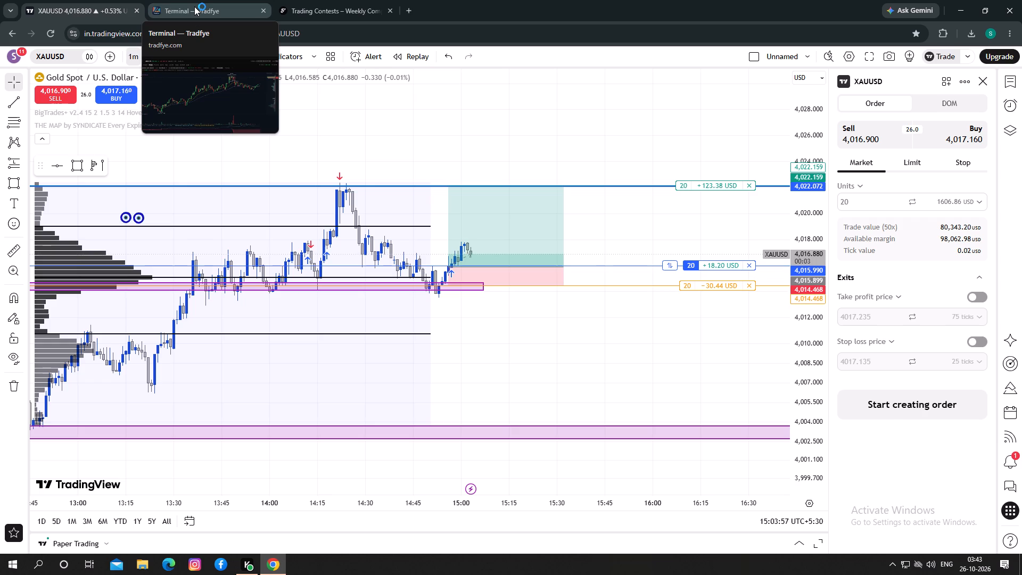
left_click_drag(535, 356, 526, 348)
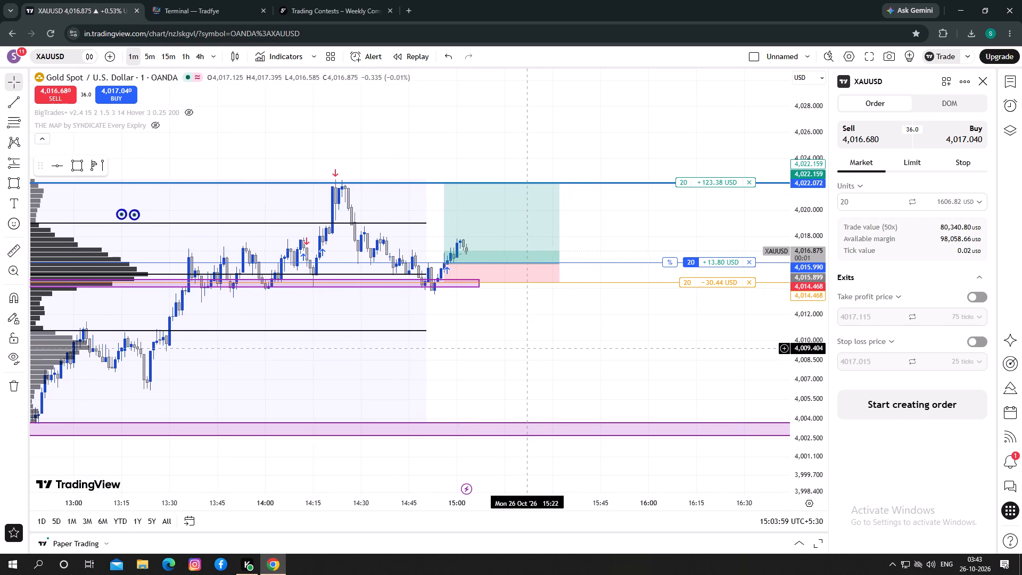
left_click_drag(526, 348, 512, 342)
left_click_drag(499, 343, 492, 350)
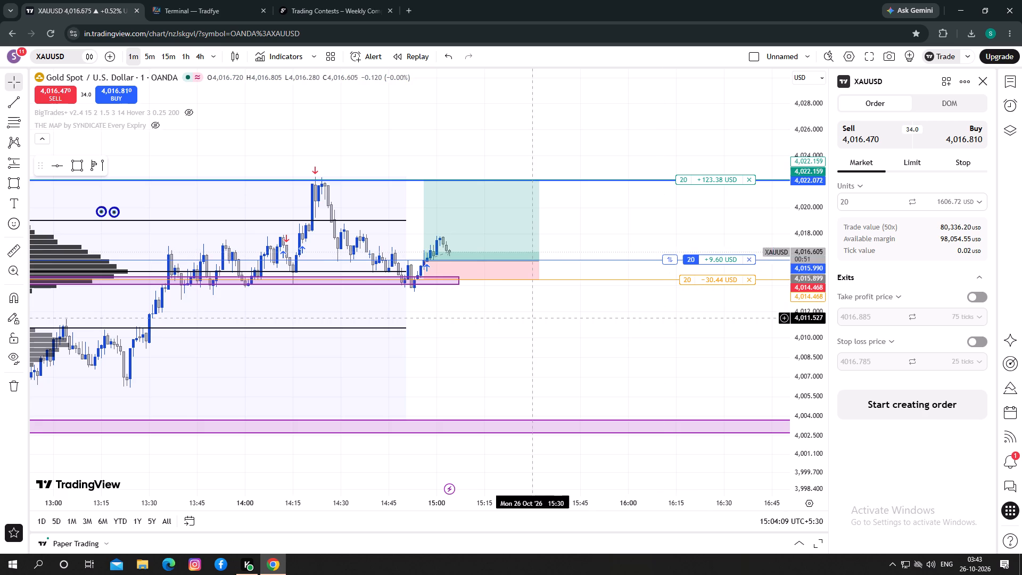
left_click_drag(534, 318, 554, 314)
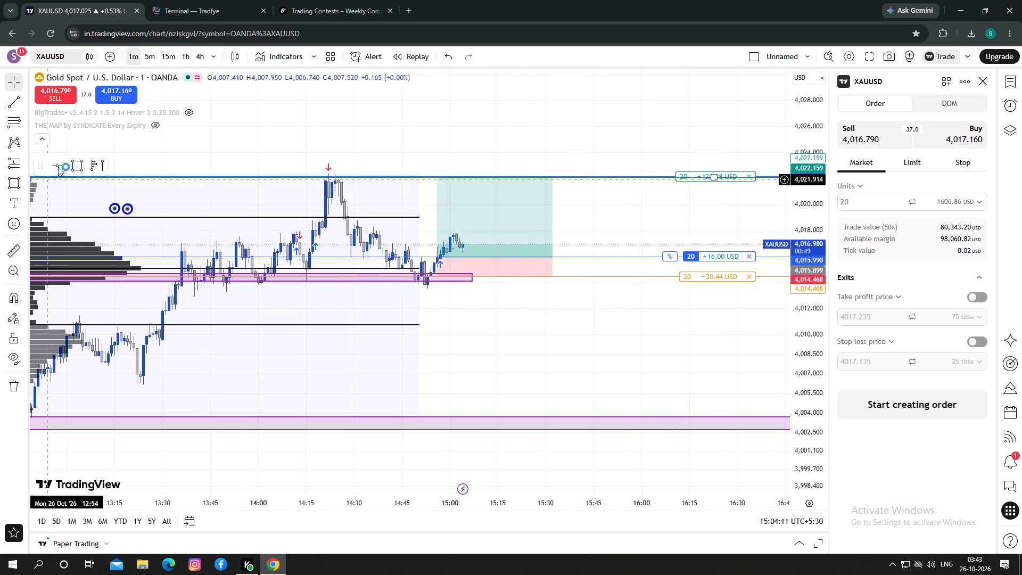
left_click(74, 160)
left_click(172, 256)
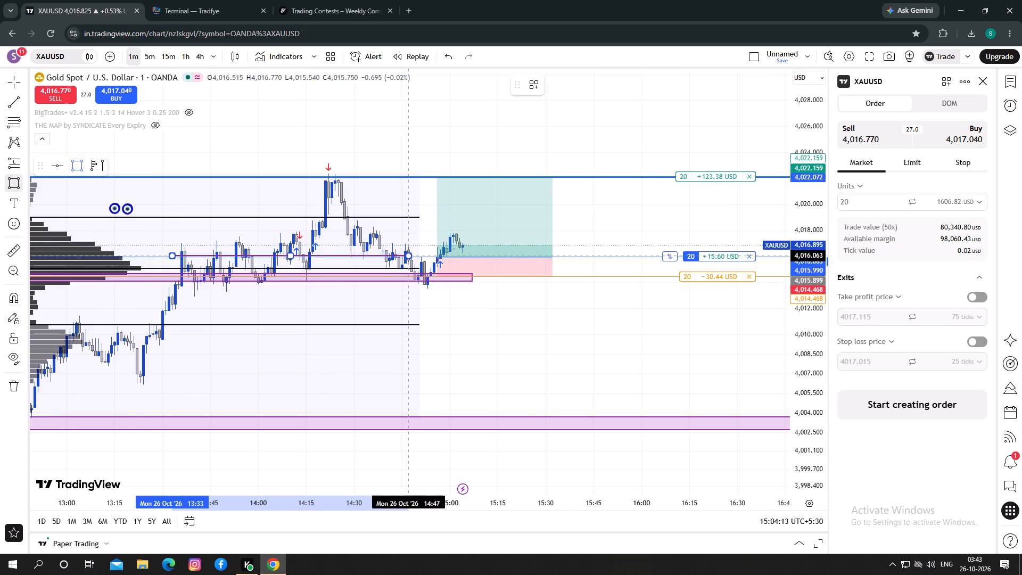
left_click(521, 243)
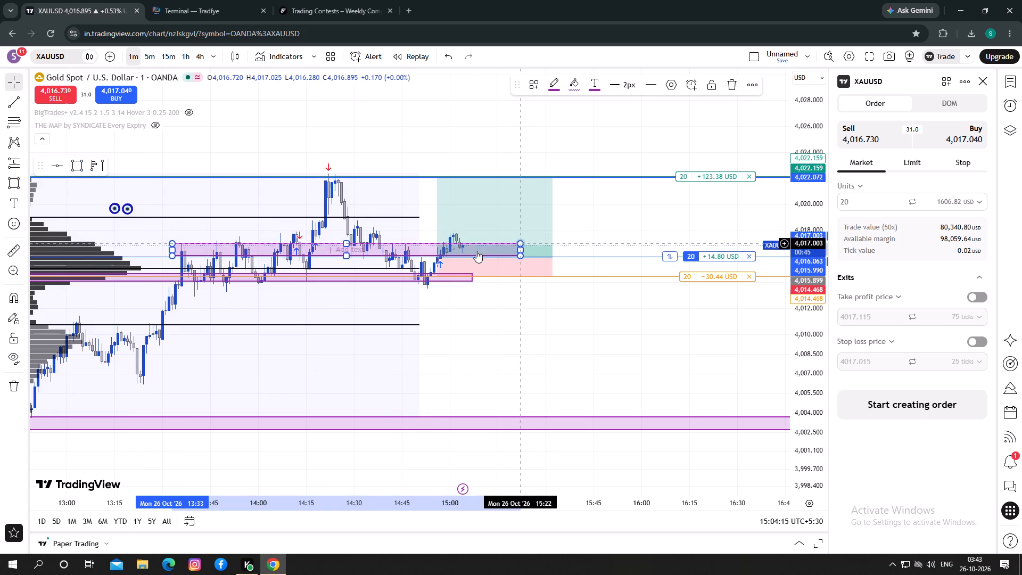
Raise the new rectangle zone's lower edge to about 4,016.47 and deselect it.
left_click_drag(347, 258, 373, 252)
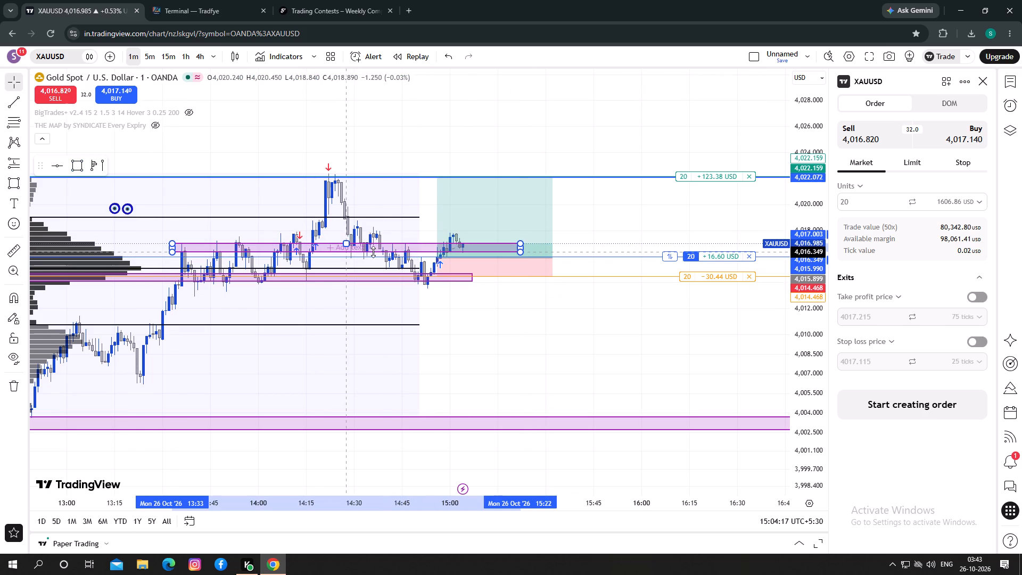
left_click_drag(373, 252, 385, 250)
left_click(391, 250)
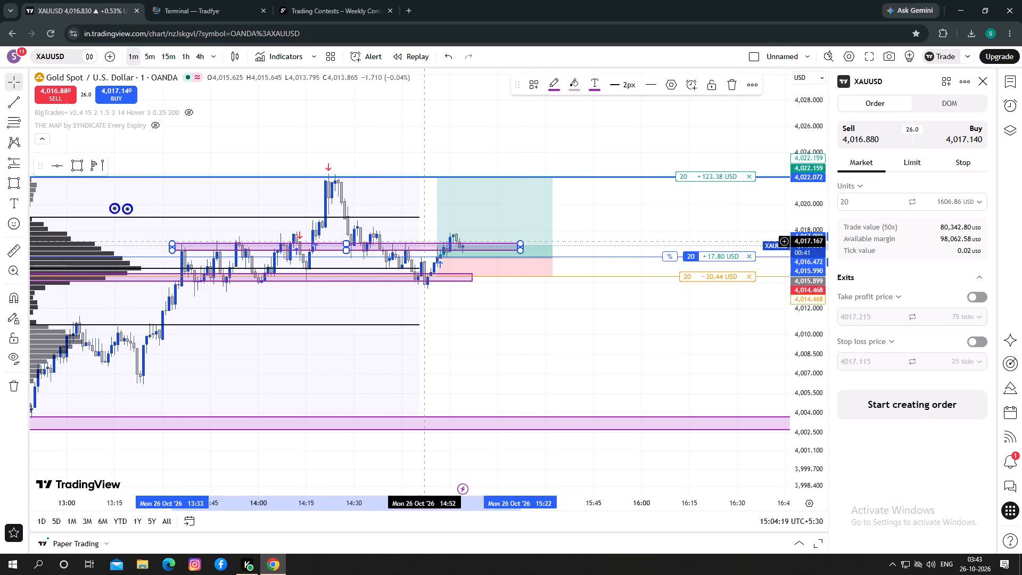
left_click(567, 349)
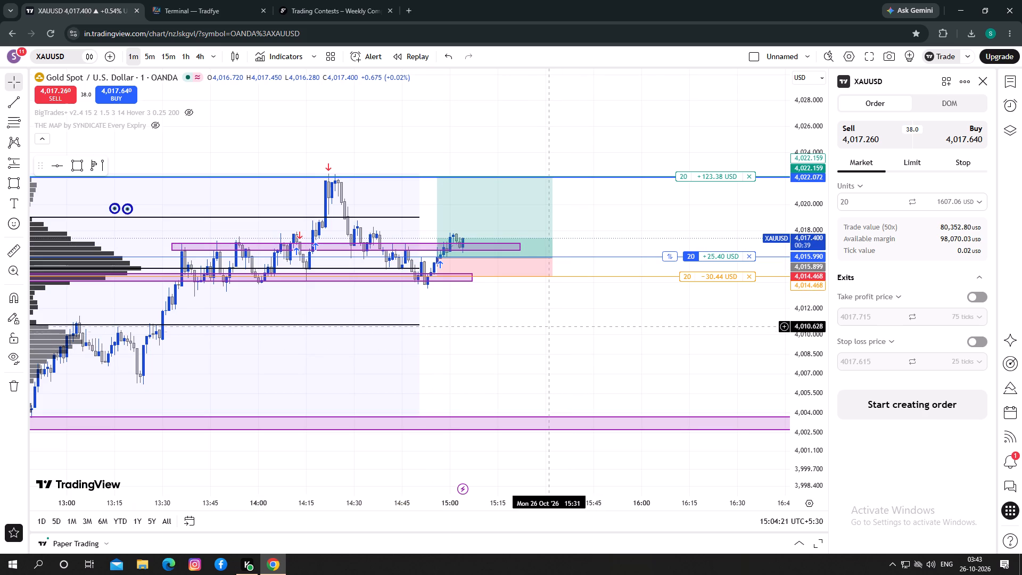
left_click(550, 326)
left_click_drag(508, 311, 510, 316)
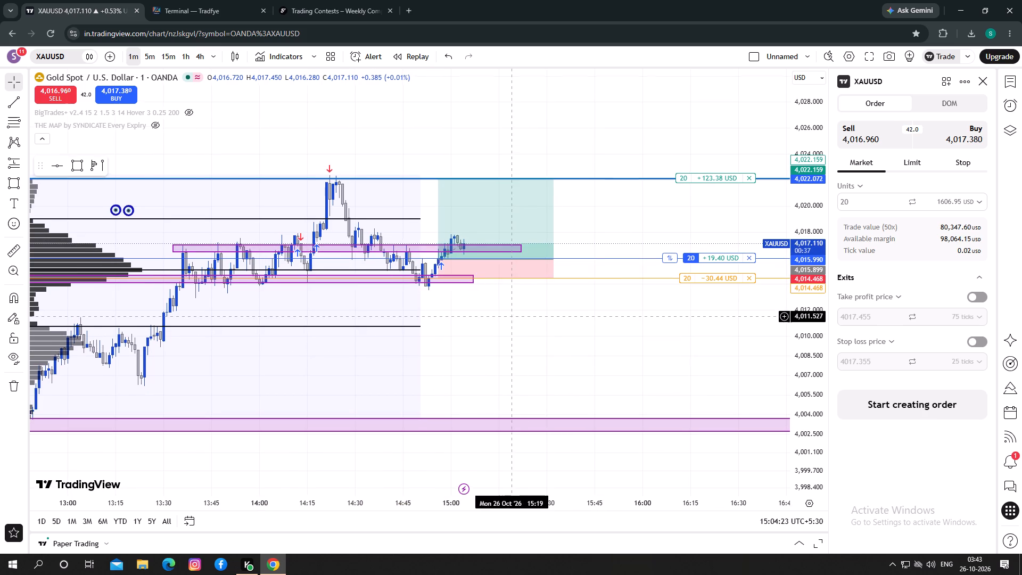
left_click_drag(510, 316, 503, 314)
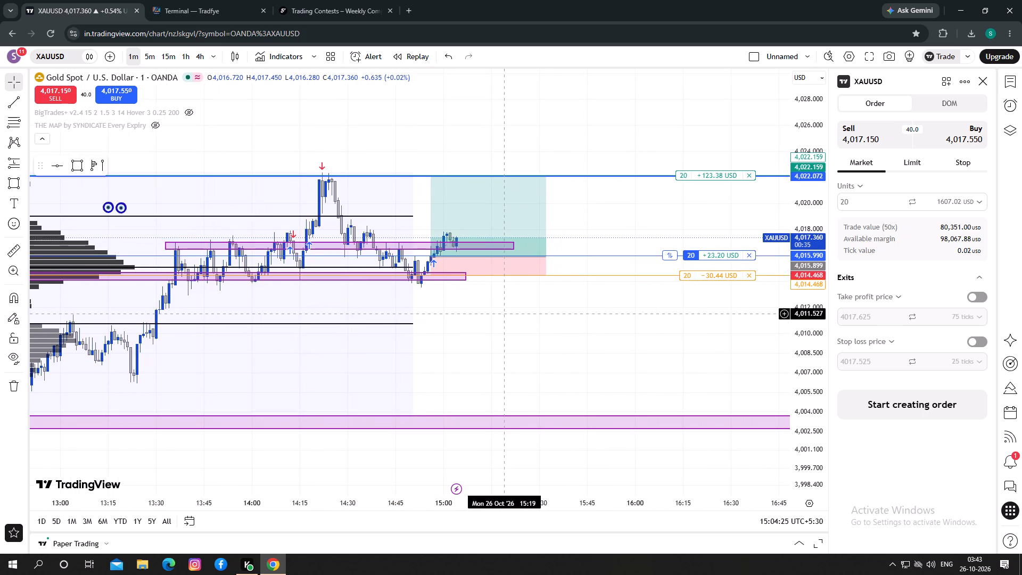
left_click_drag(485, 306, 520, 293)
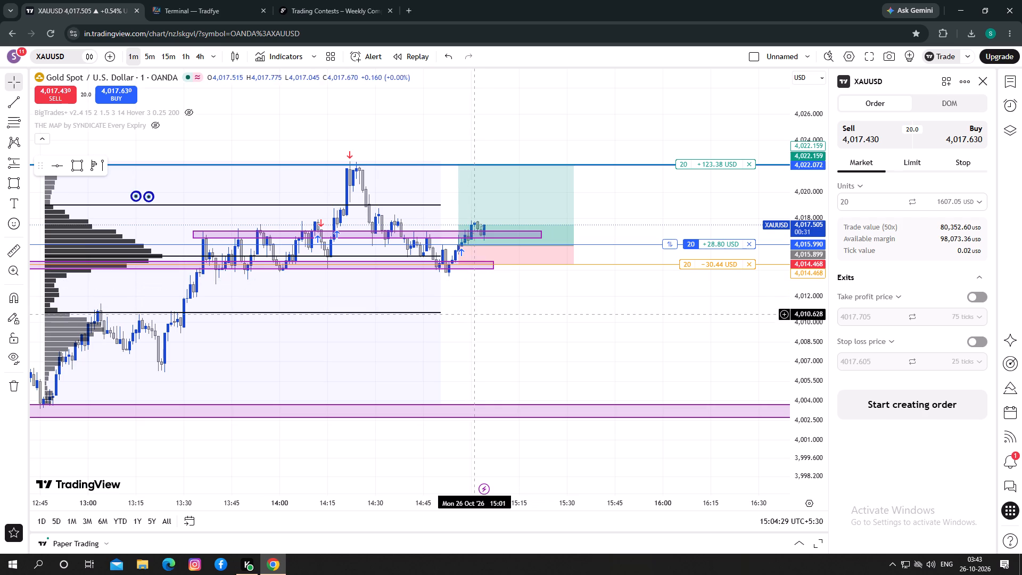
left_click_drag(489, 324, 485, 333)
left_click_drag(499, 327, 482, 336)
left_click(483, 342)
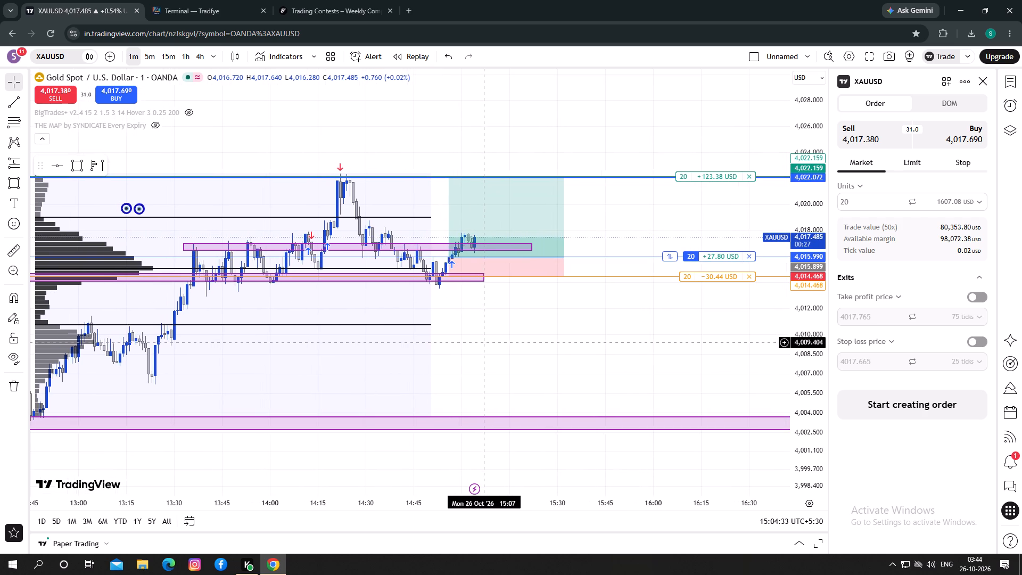
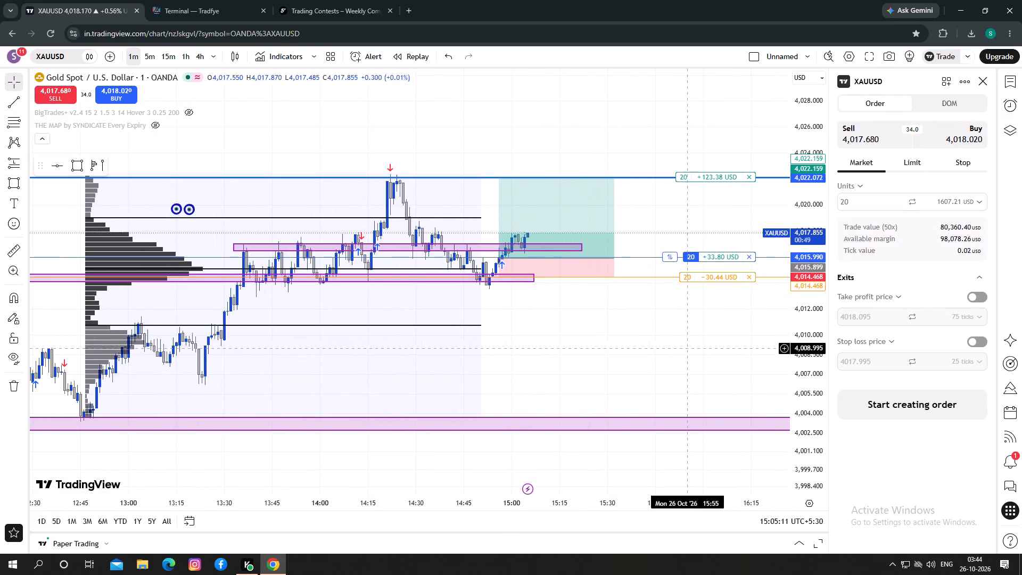
Close the order entry panel beside the XAUUSD chart.
left_click(662, 359)
left_click(983, 78)
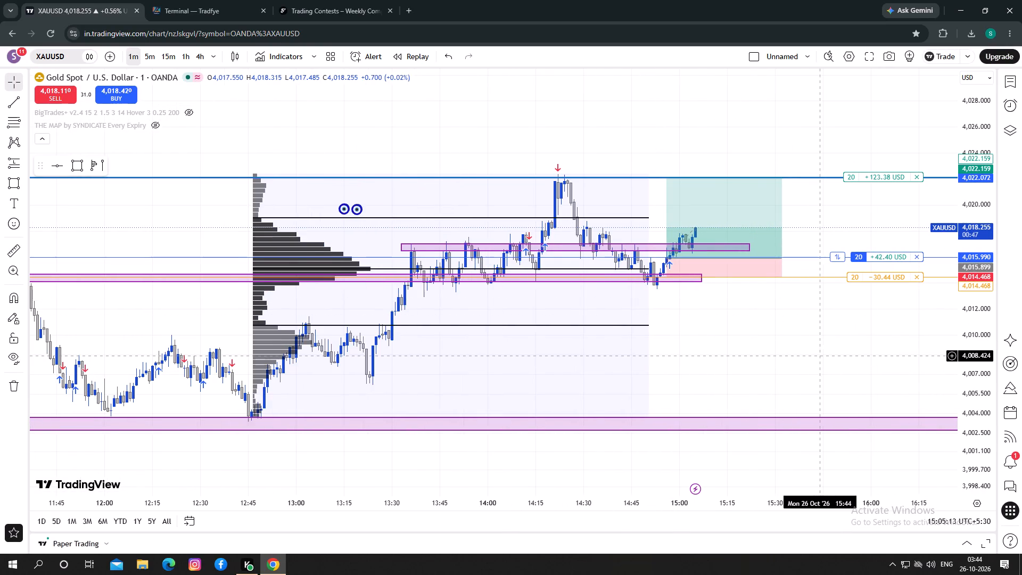
Extend the end of the fixed range volume profile to the latest candle, at about 15:05.
left_click_drag(814, 356, 704, 351)
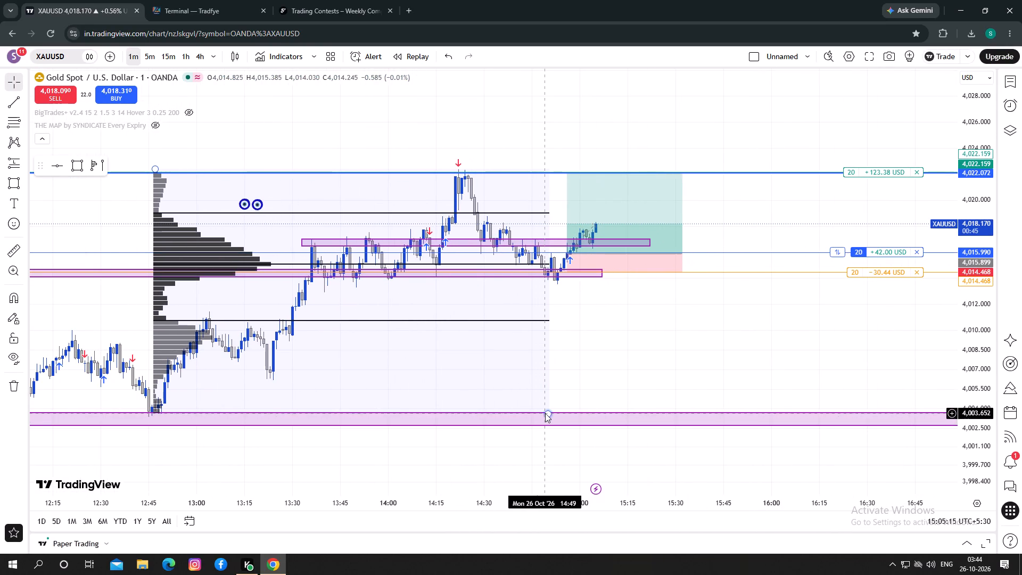
left_click_drag(546, 413, 693, 436)
left_click_drag(679, 371, 676, 379)
left_click_drag(673, 327, 649, 338)
left_click(696, 347)
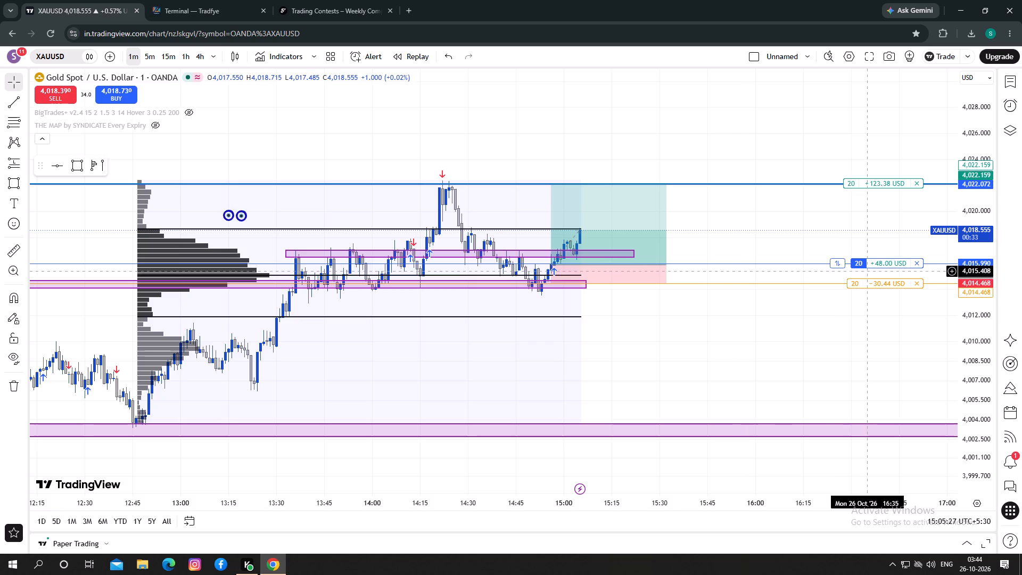
Raise the open XAUUSD position's stop-loss level on the chart to 4,015.408.
left_click_drag(876, 285, 881, 274)
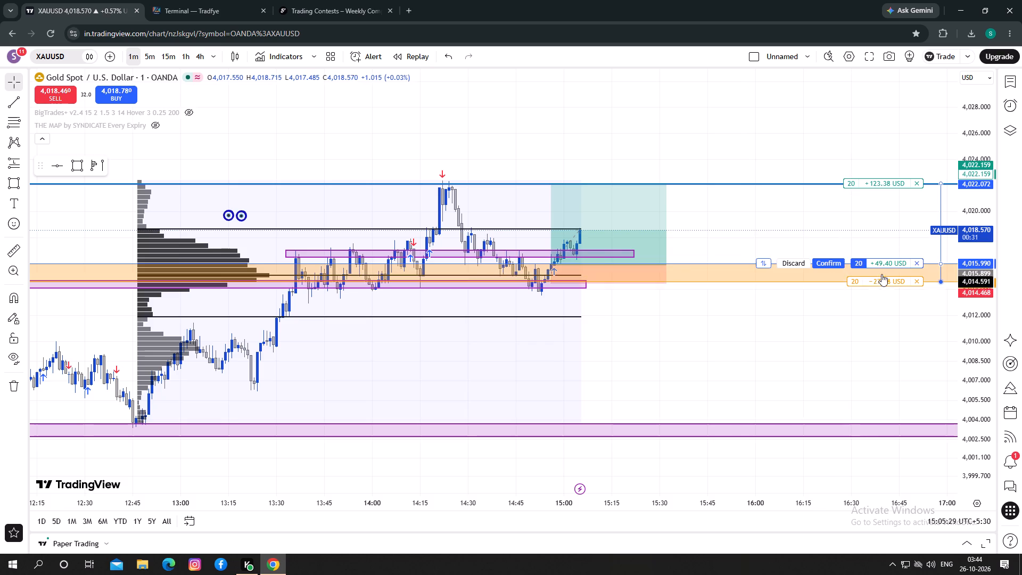
left_click_drag(881, 274, 888, 267)
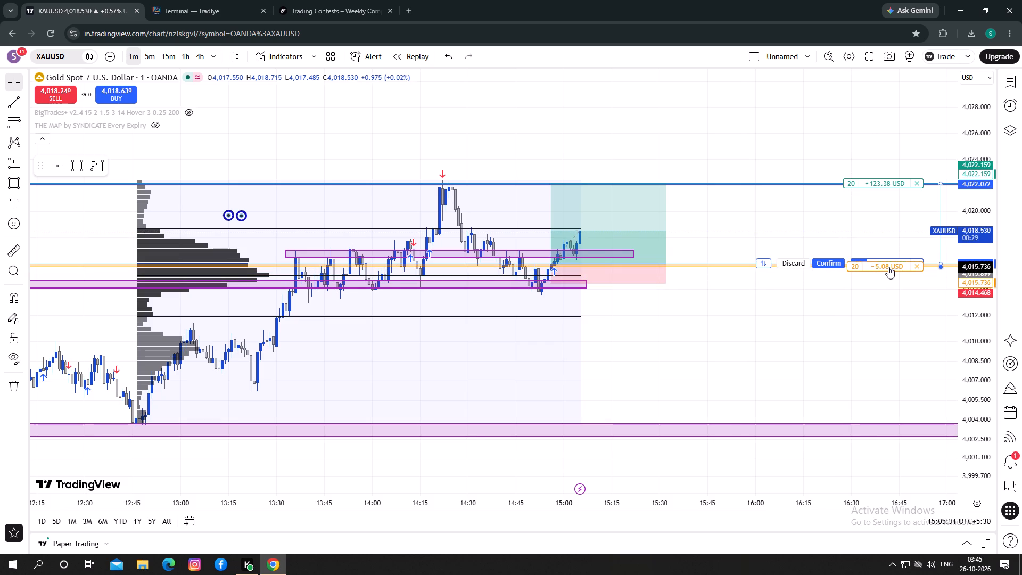
left_click_drag(888, 267, 891, 274)
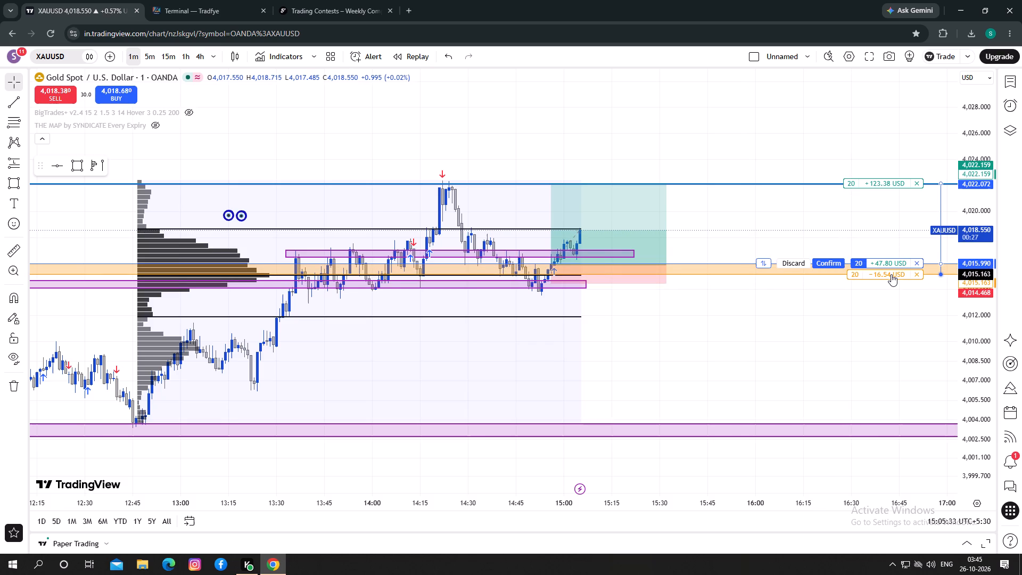
left_click_drag(891, 274, 898, 272)
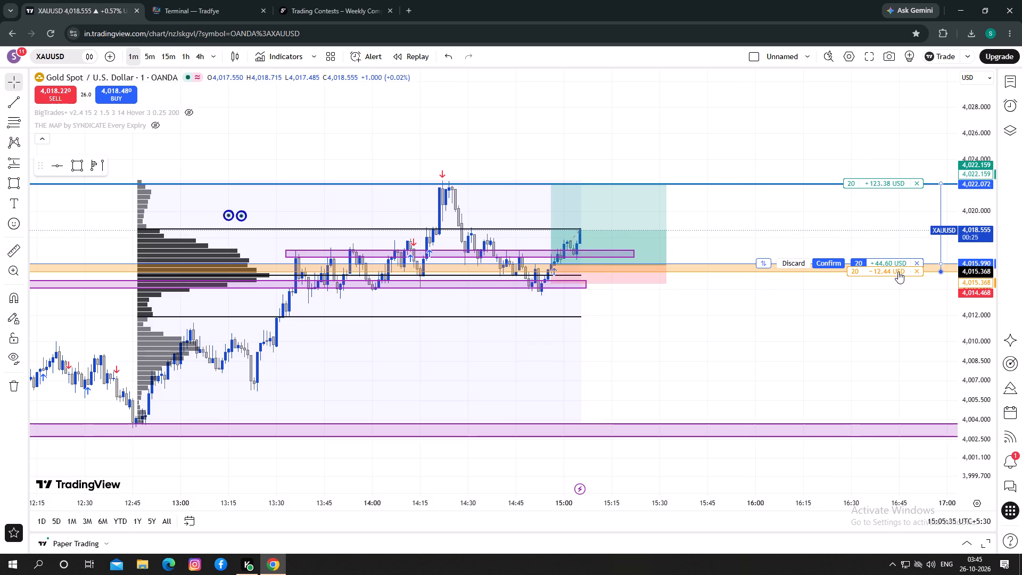
left_click_drag(898, 272, 901, 271)
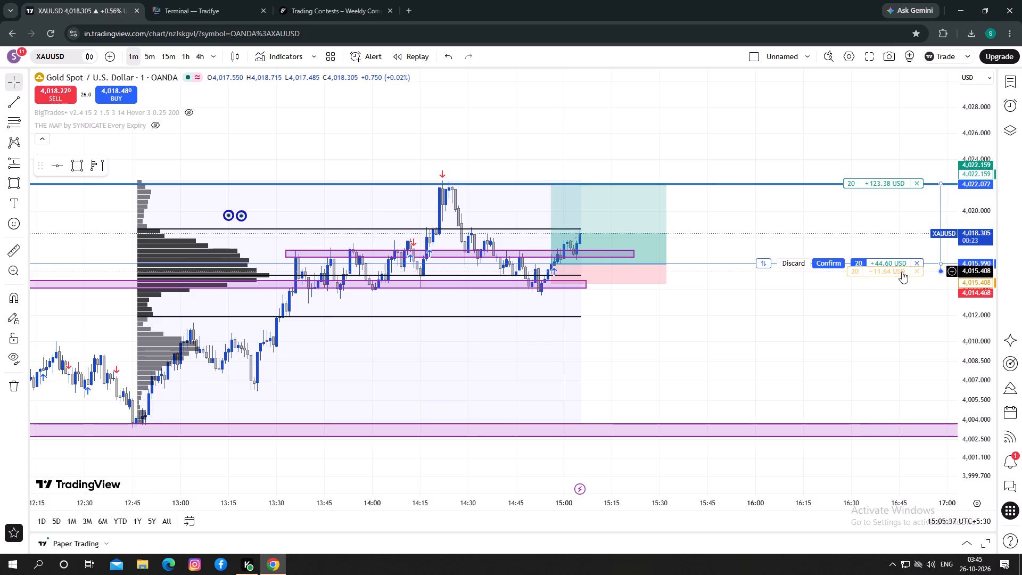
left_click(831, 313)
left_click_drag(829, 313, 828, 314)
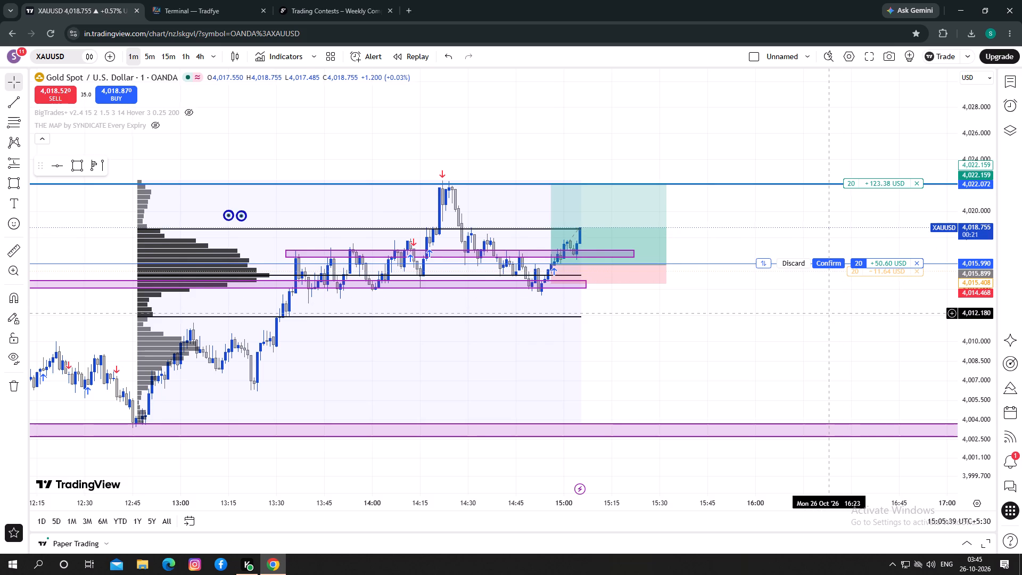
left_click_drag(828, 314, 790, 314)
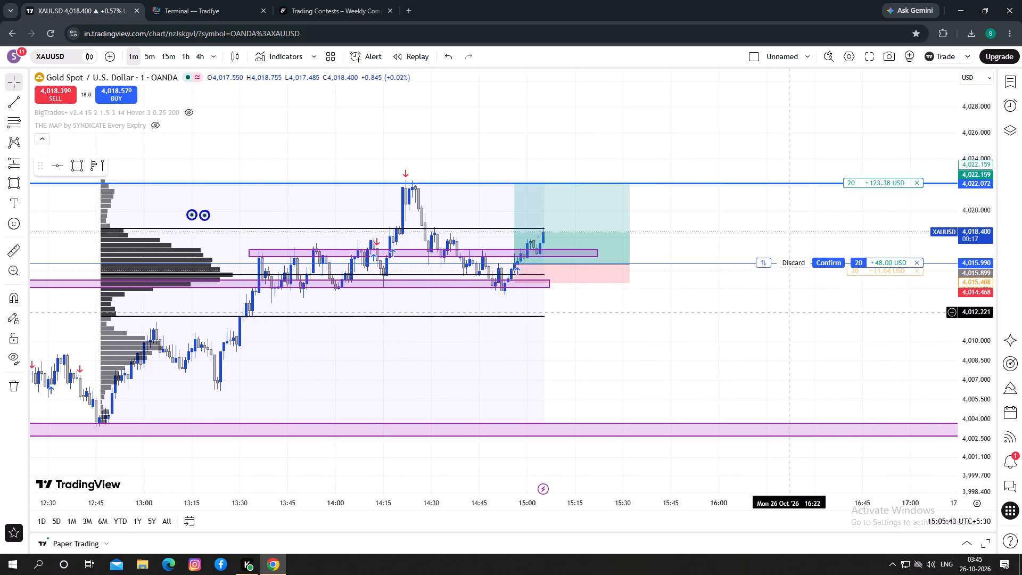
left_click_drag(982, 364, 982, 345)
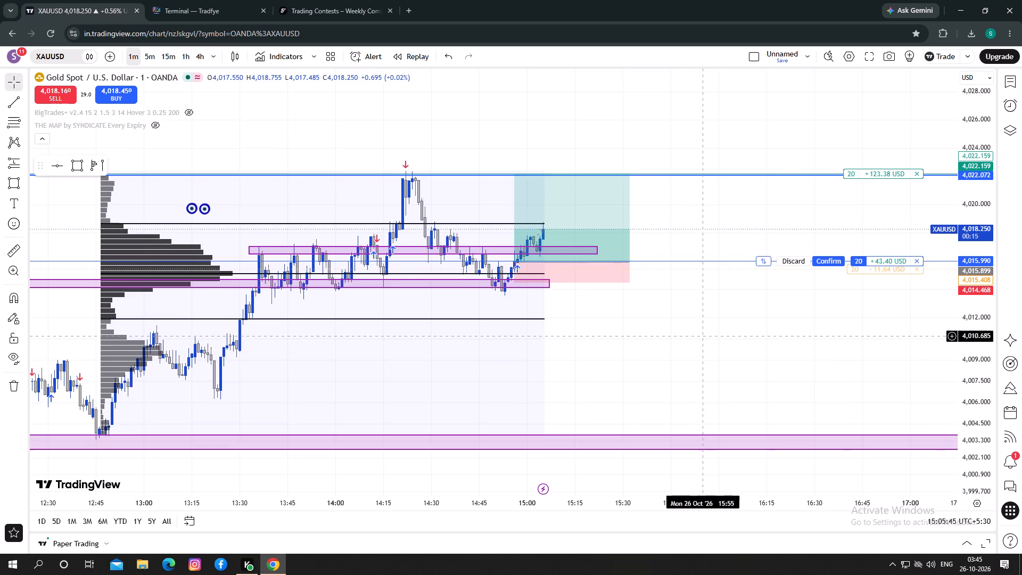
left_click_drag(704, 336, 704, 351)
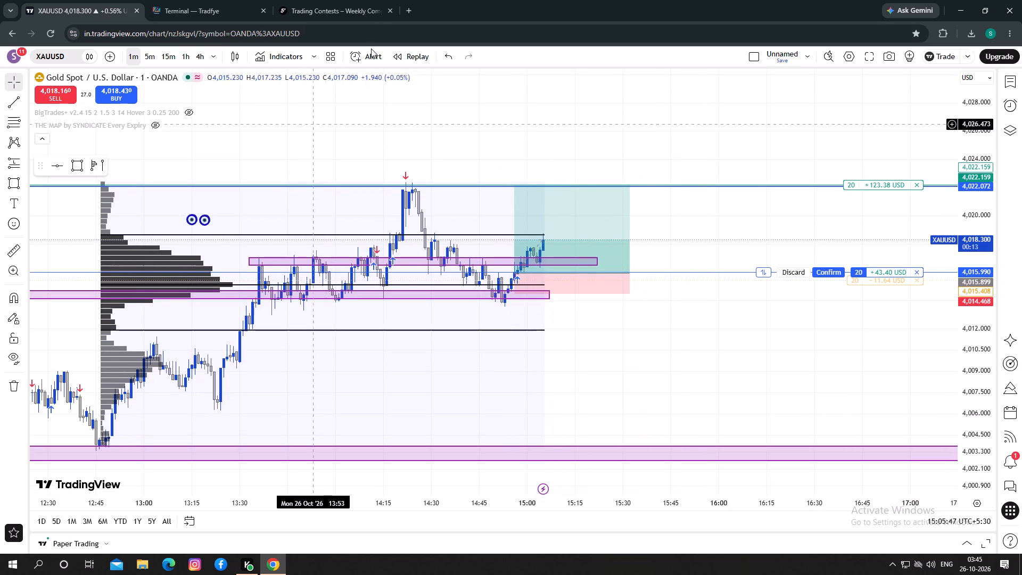
In the Tradfye terminal, switch whale detection to Big print and set the bubble size filter to $10.0K.
left_click(229, 0)
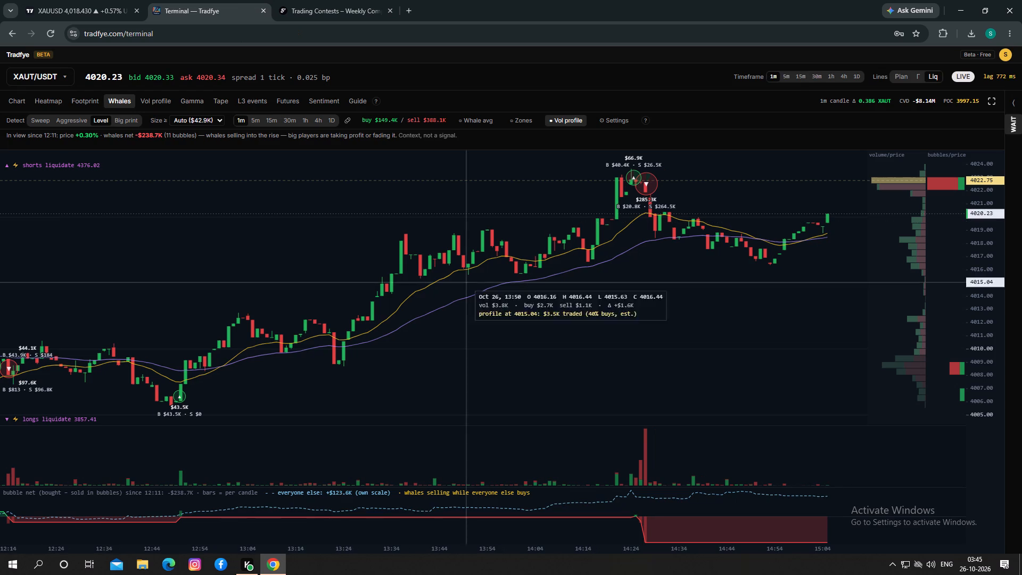
left_click_drag(648, 307, 647, 291)
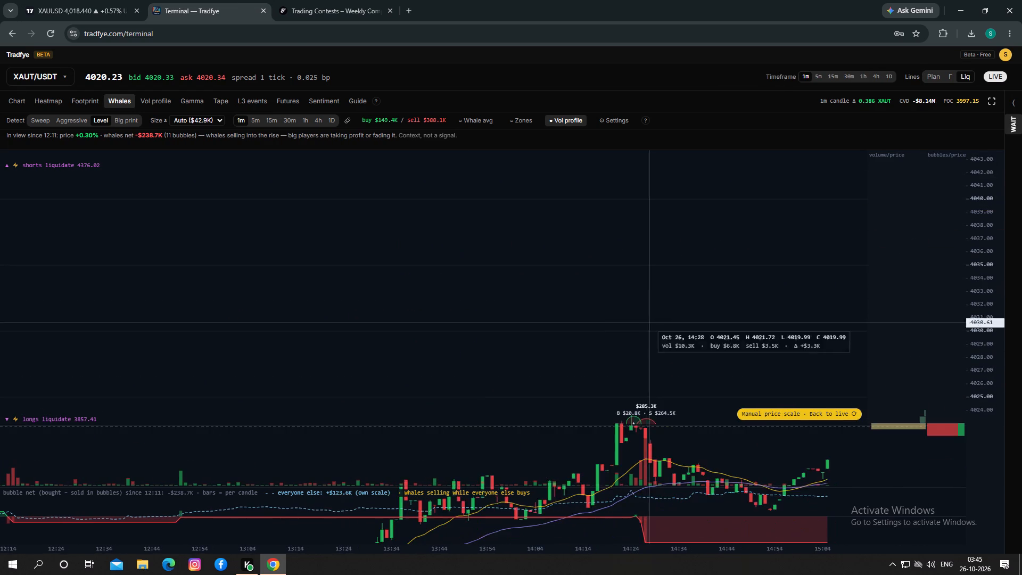
left_click_drag(653, 330, 628, 209)
left_click_drag(612, 261, 601, 190)
left_click_drag(595, 246, 582, 213)
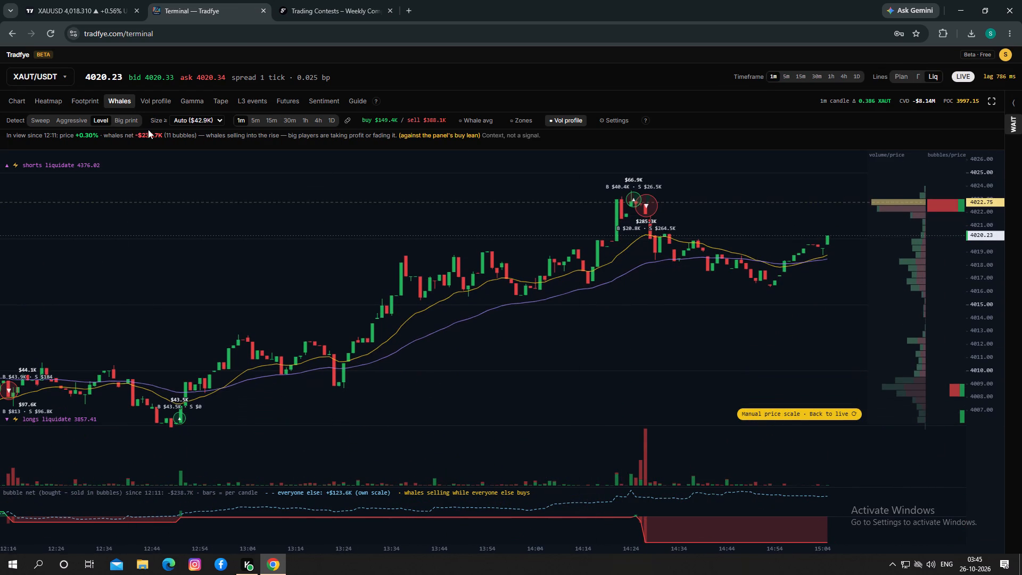
left_click(190, 118)
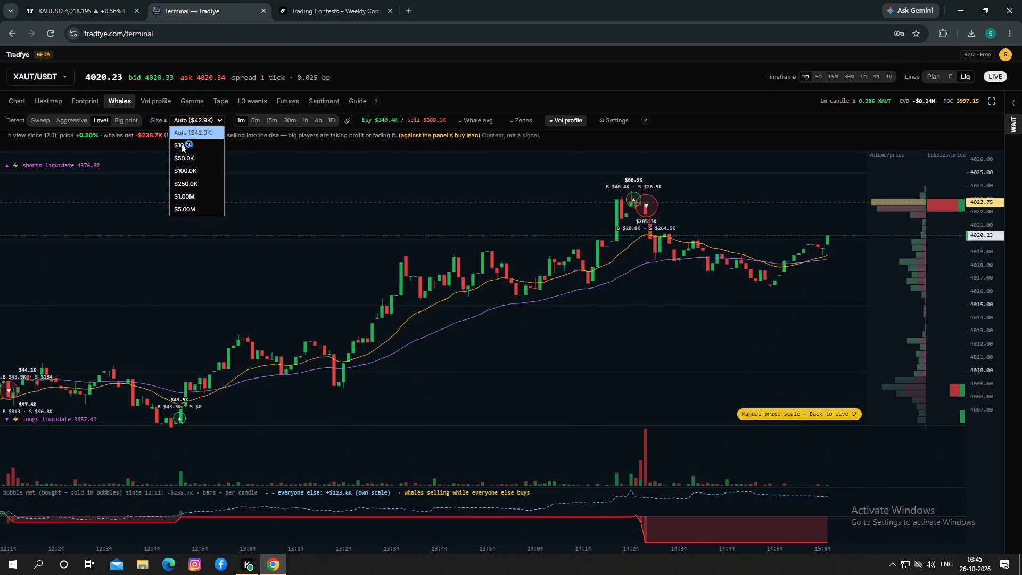
left_click(119, 118)
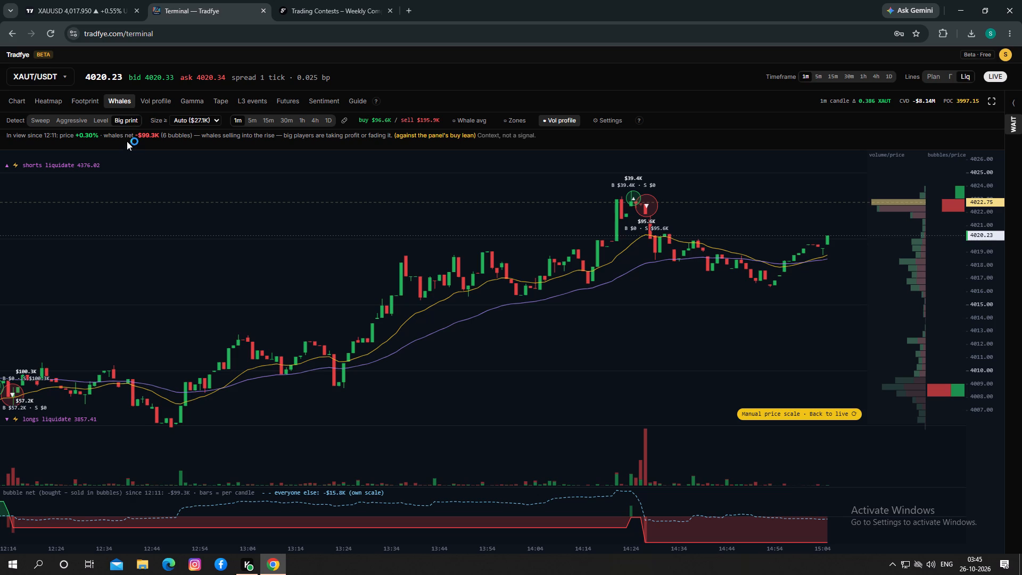
left_click(202, 116)
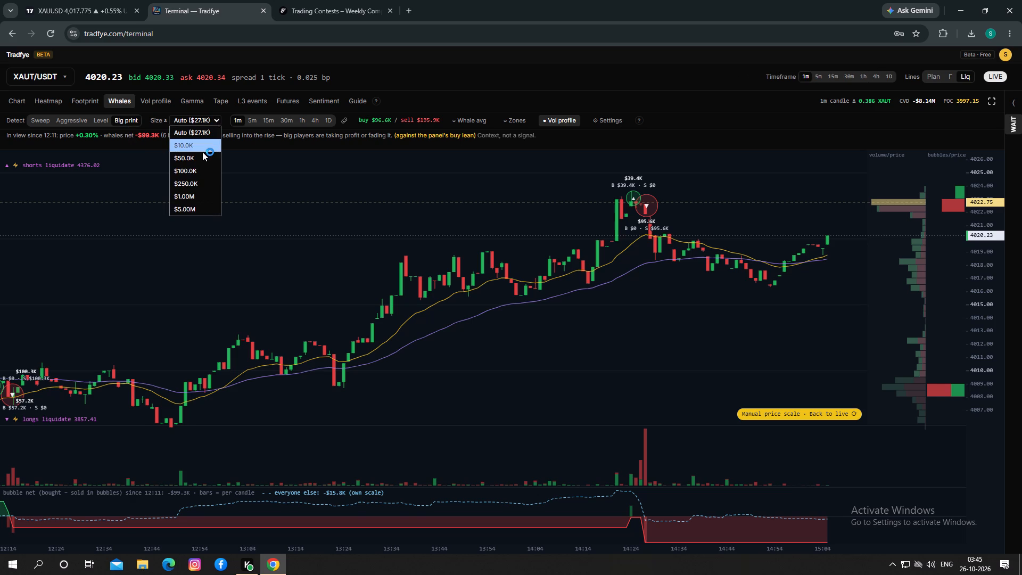
left_click(202, 147)
left_click_drag(590, 399, 577, 389)
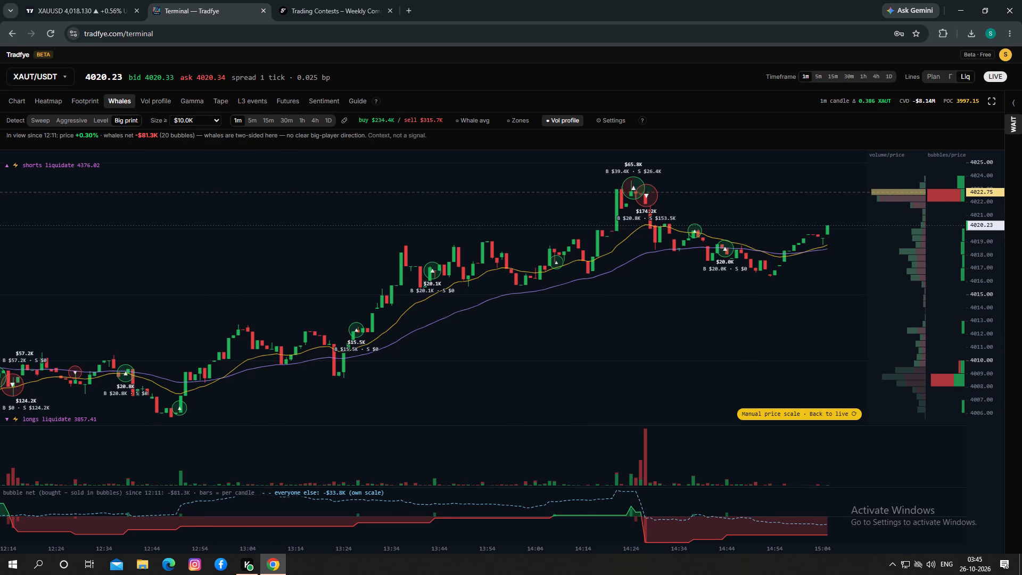
left_click_drag(577, 389, 576, 395)
Back on the TradingView chart, confirm the pending stop-loss change to 4,015.408.
left_click(64, 0)
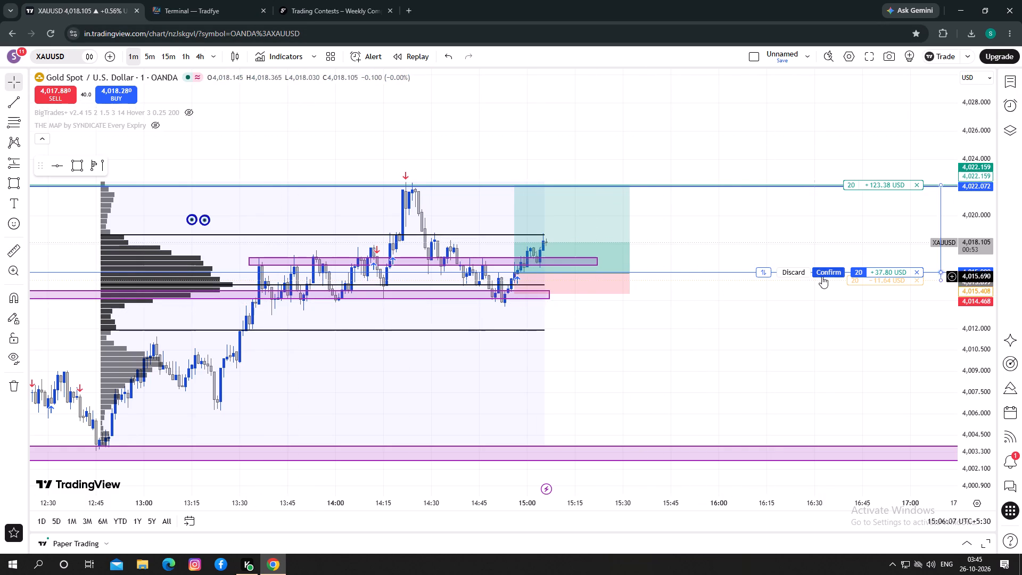
left_click(797, 343)
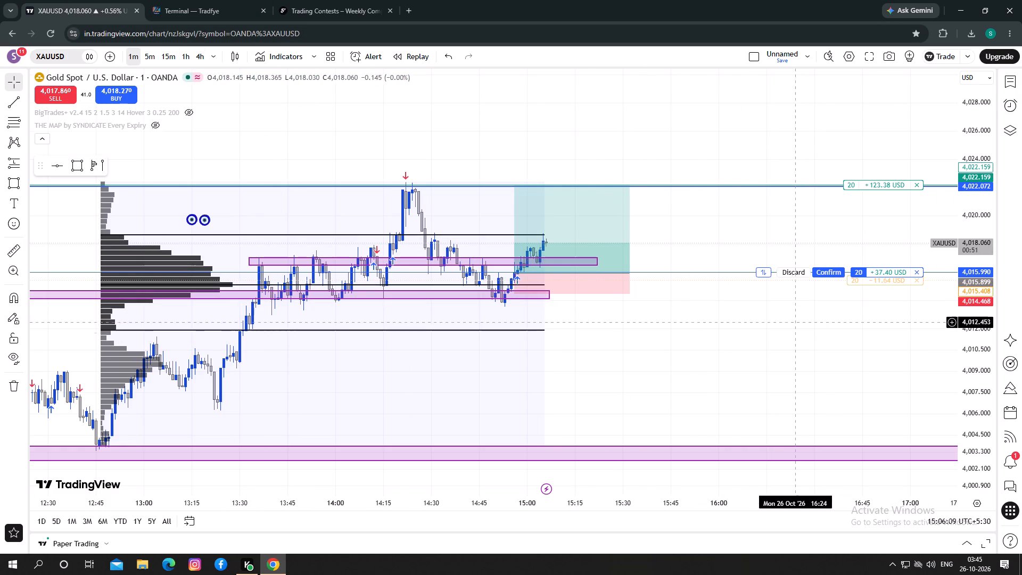
left_click(834, 270)
Extend the volume profile's end to the newest candle, at about 15:06.
left_click_drag(747, 328, 744, 328)
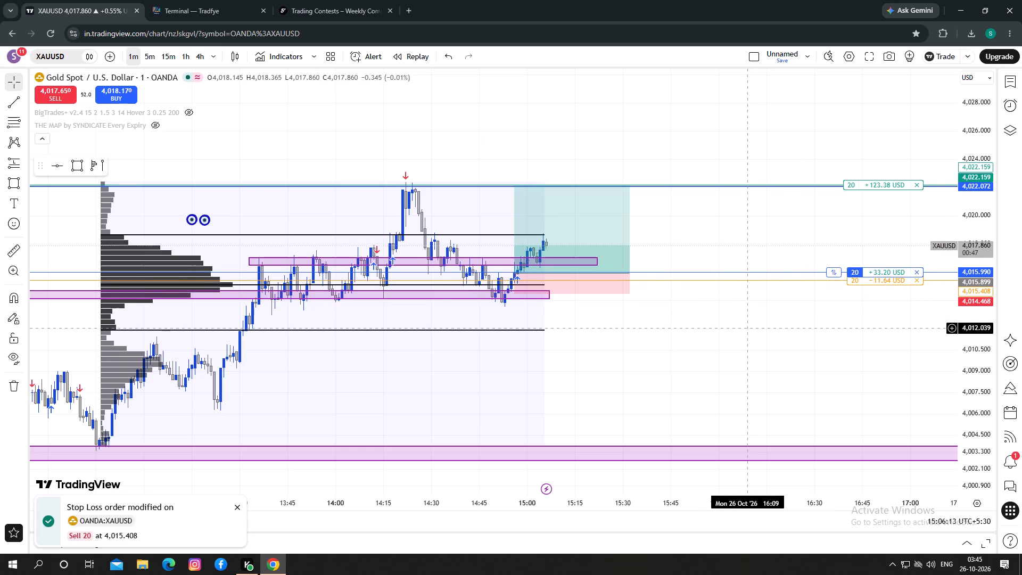
left_click_drag(744, 328, 698, 320)
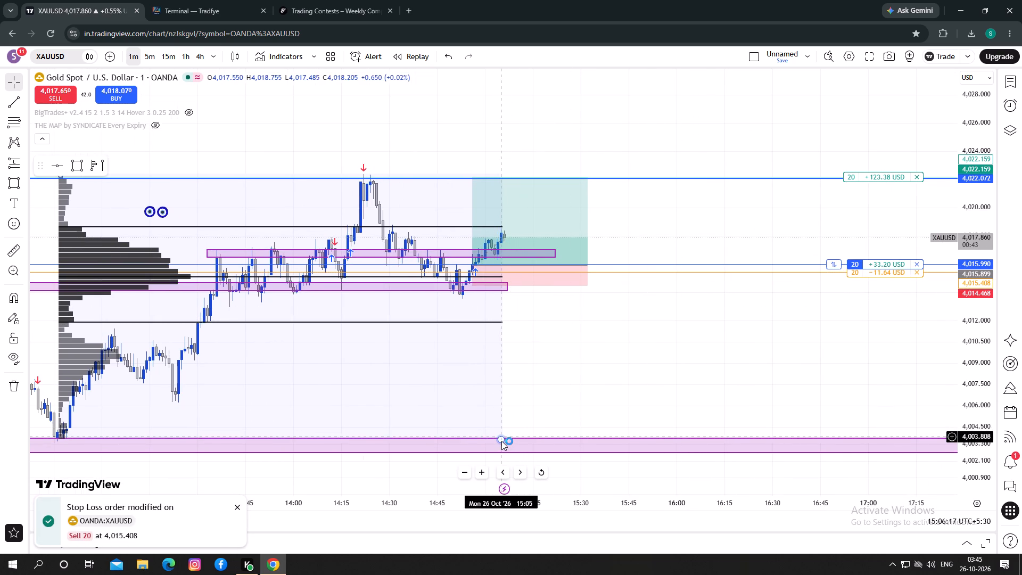
left_click_drag(501, 437, 533, 440)
left_click_drag(556, 388, 556, 396)
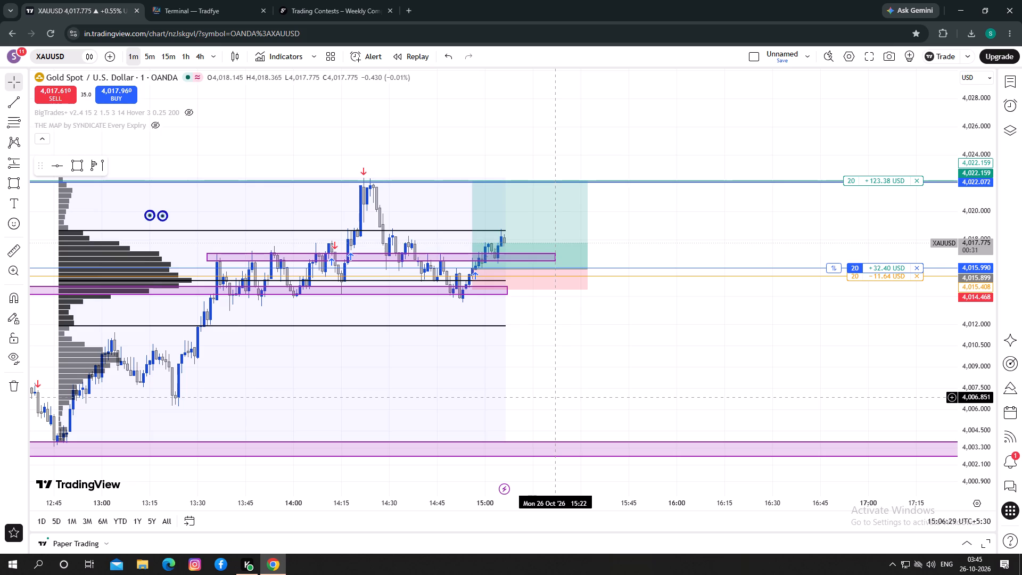
On The5ers contest page, check the Top 100 contest's account credentials, then close them.
left_click(319, 2)
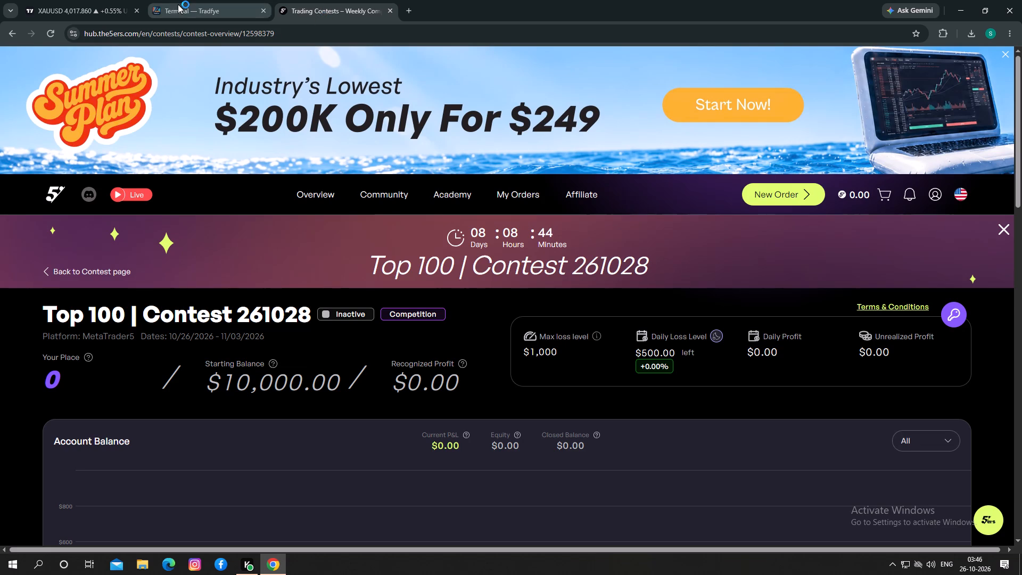
left_click(660, 364)
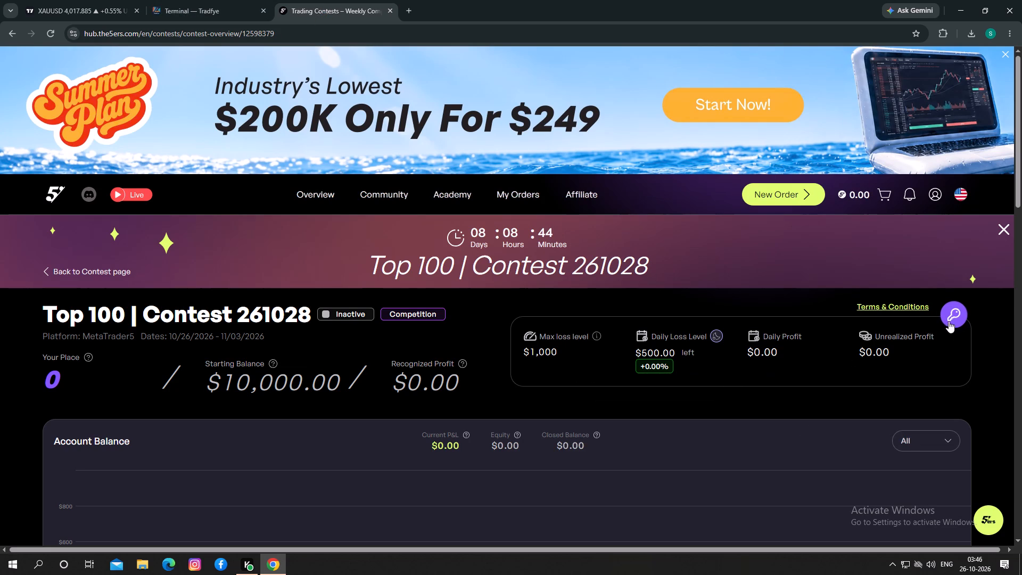
left_click(955, 315)
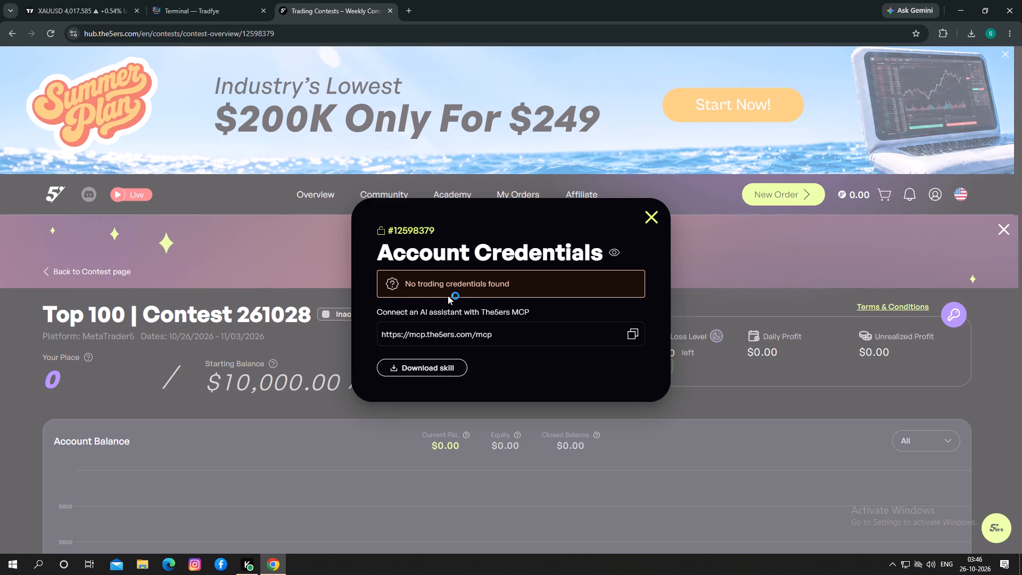
left_click(616, 256)
left_click(647, 215)
Return to the TradingView XAUUSD chart and examine the price action around the open position.
left_click(51, 0)
left_click_drag(580, 333, 562, 335)
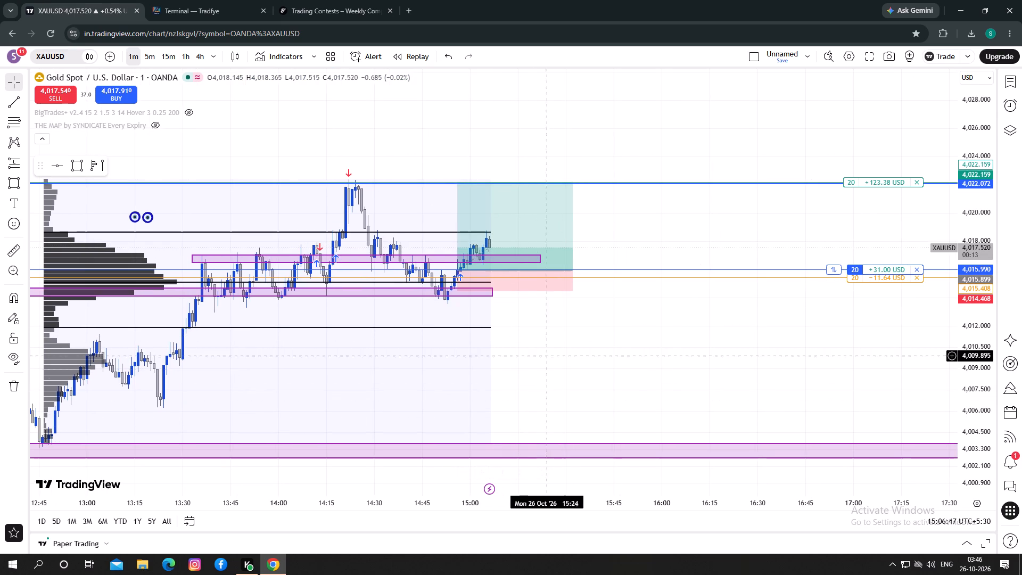
left_click_drag(566, 351, 469, 354)
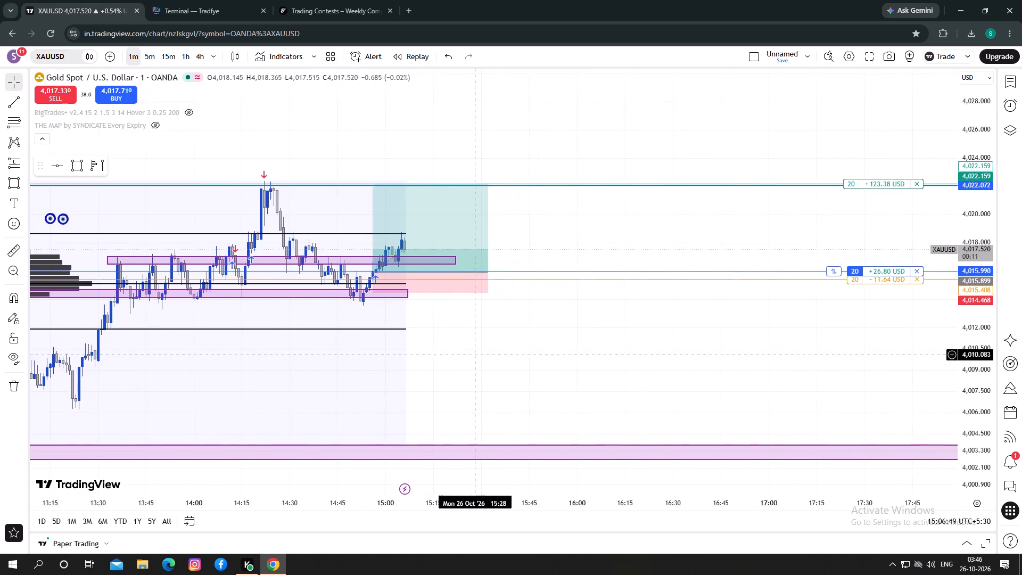
left_click_drag(469, 354, 539, 405)
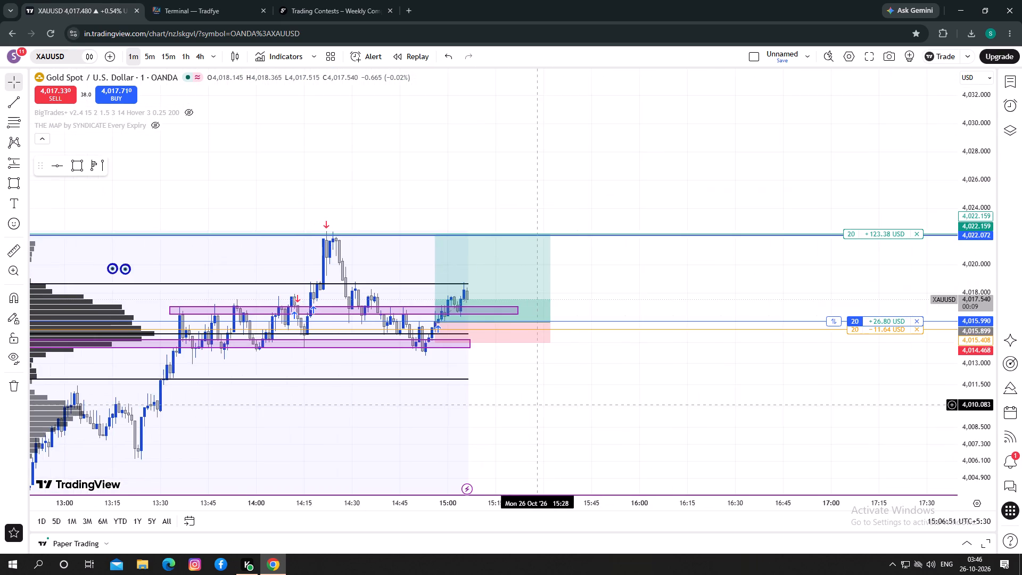
left_click_drag(539, 405, 516, 343)
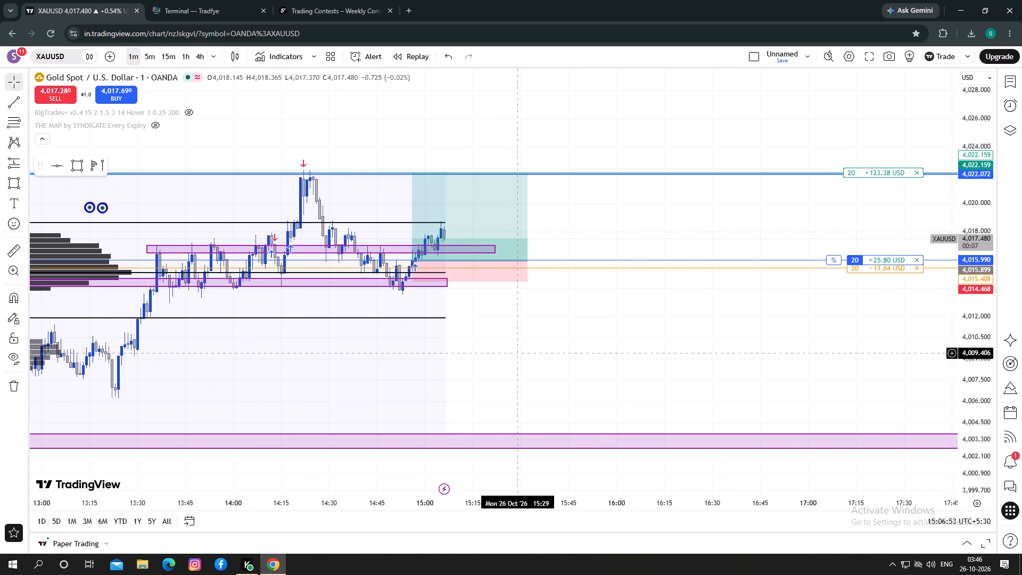
left_click_drag(513, 344, 491, 343)
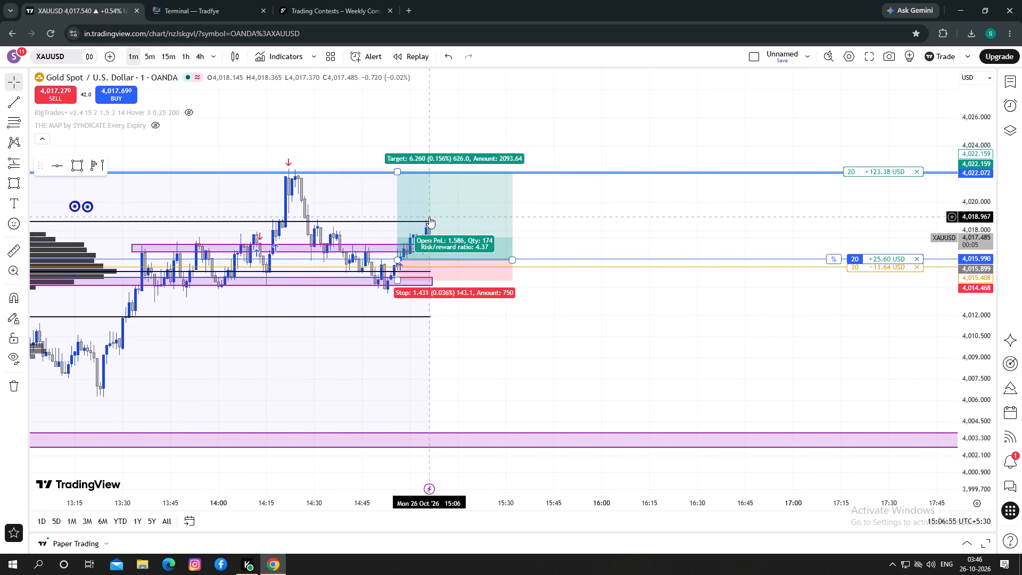
left_click_drag(537, 335, 571, 333)
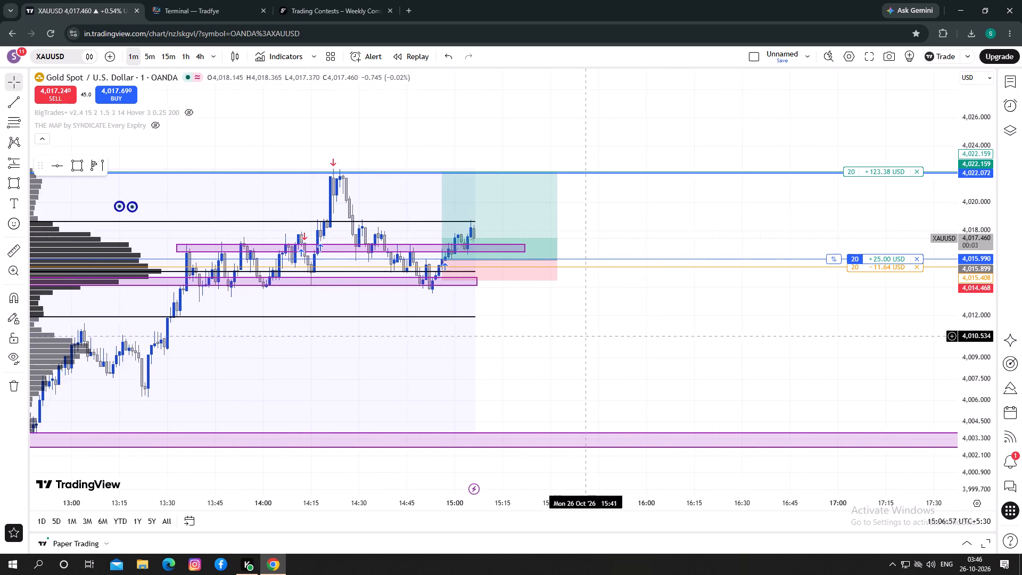
Raise the open XAUUSD position's stop loss to 4,016.066 and confirm the change.
left_click_drag(571, 333, 516, 324)
left_click_drag(524, 321, 532, 340)
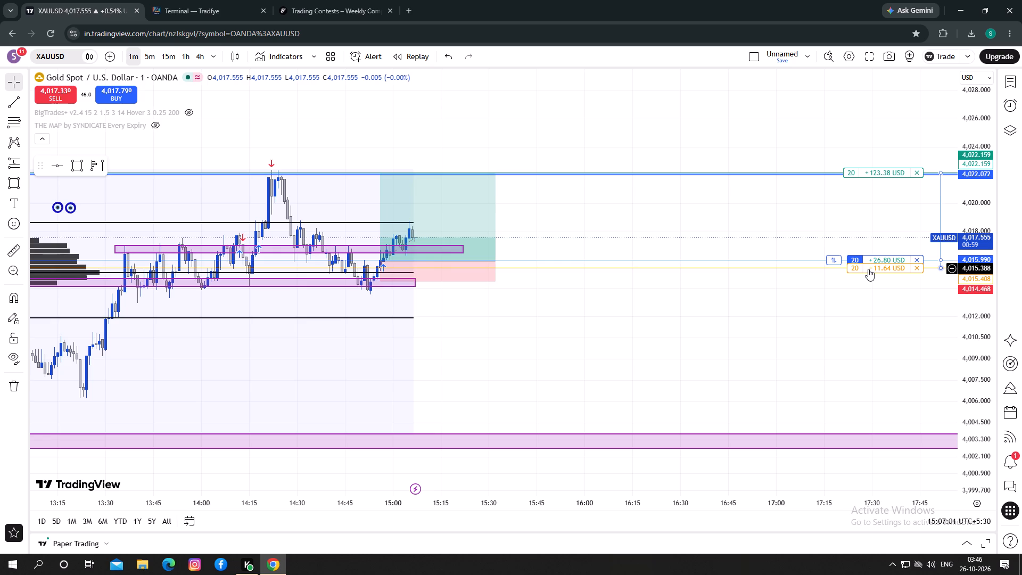
left_click_drag(868, 269, 892, 258)
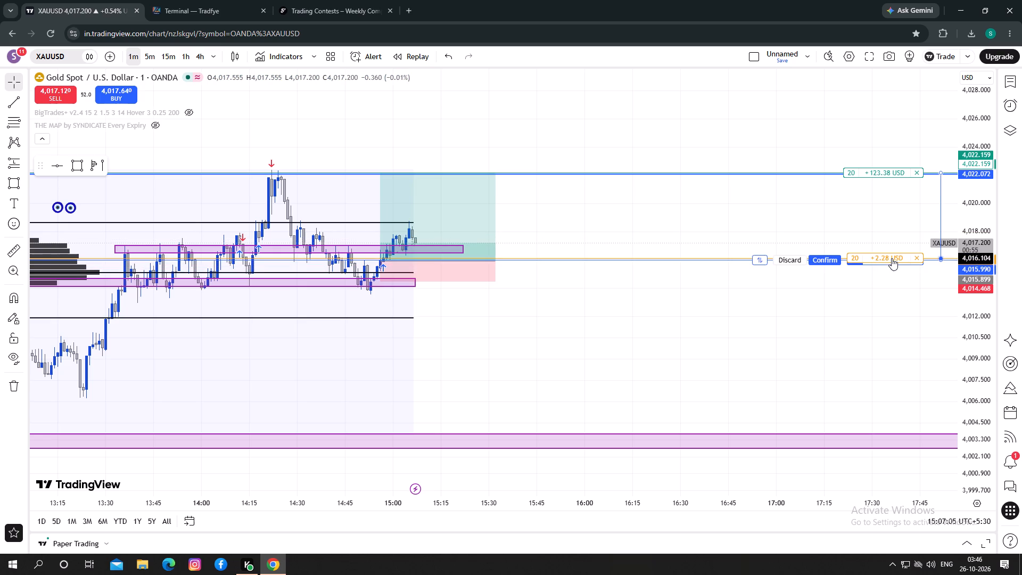
left_click_drag(892, 258, 894, 259)
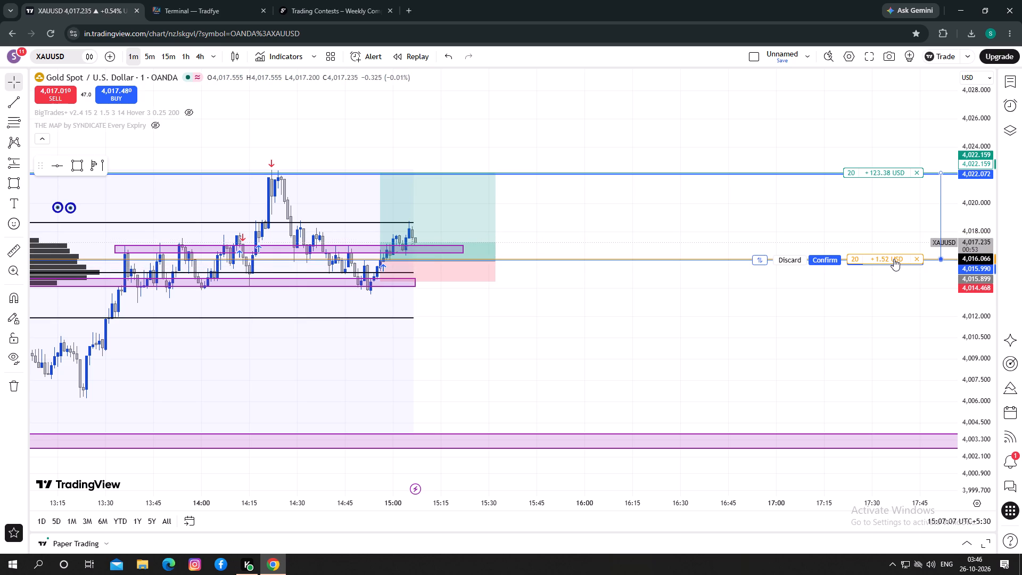
left_click_drag(894, 259, 896, 259)
left_click(829, 260)
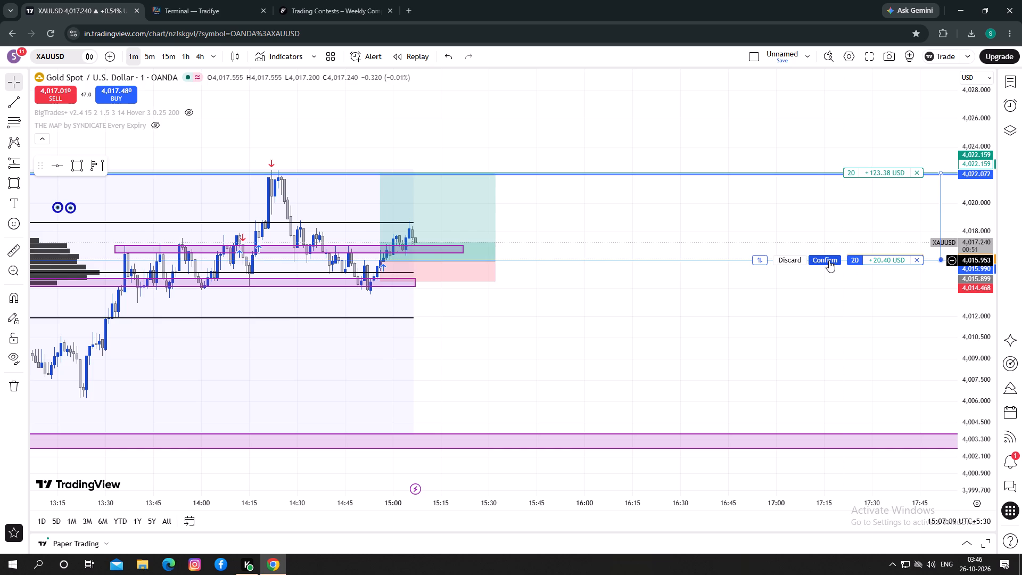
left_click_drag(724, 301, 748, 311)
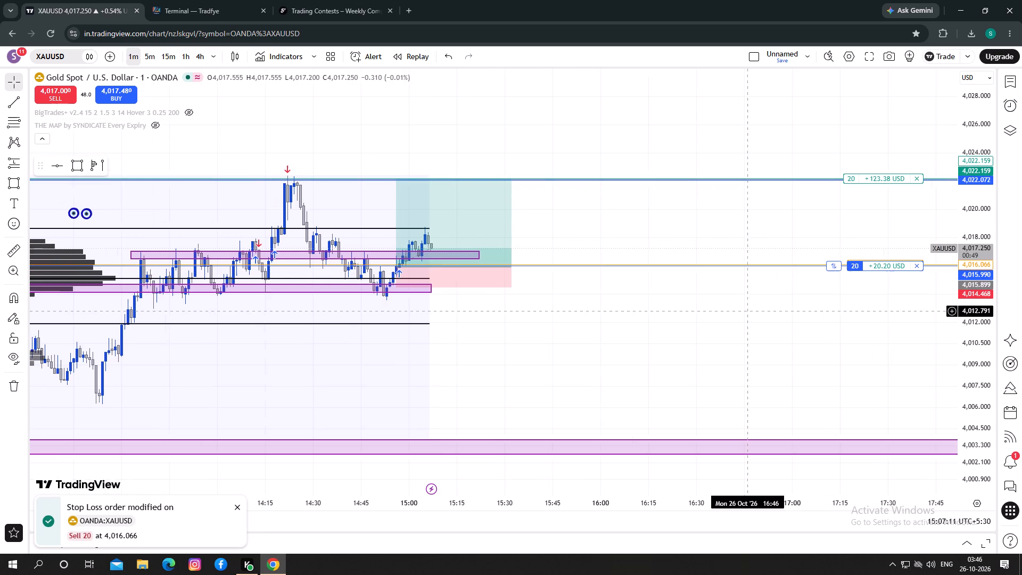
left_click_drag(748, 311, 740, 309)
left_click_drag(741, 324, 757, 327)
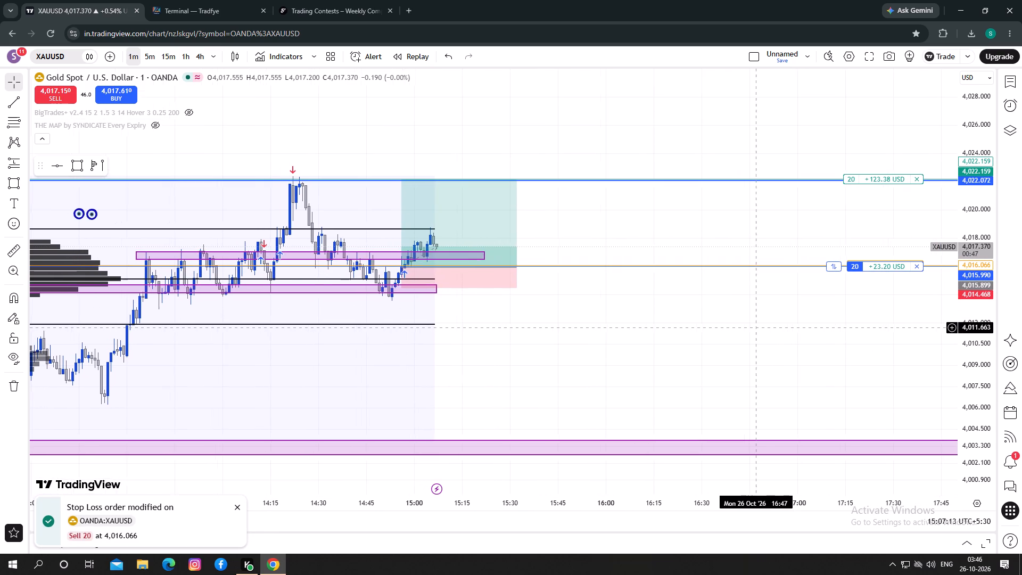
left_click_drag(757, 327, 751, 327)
Switch to Tradfye's XAUT/USDT whale chart, check the latest activity and return the chart to the live view.
left_click(334, 0)
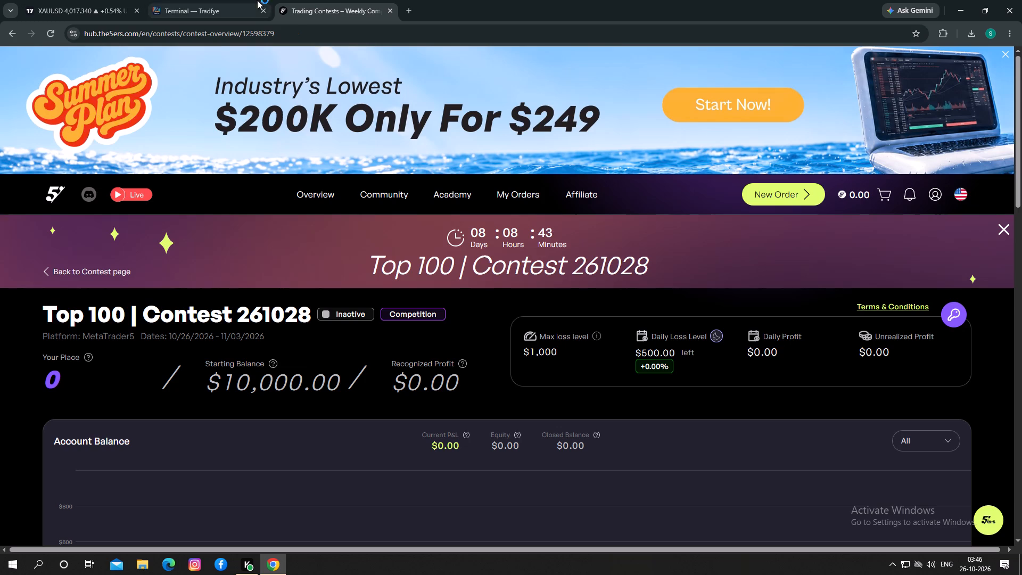
left_click(251, 0)
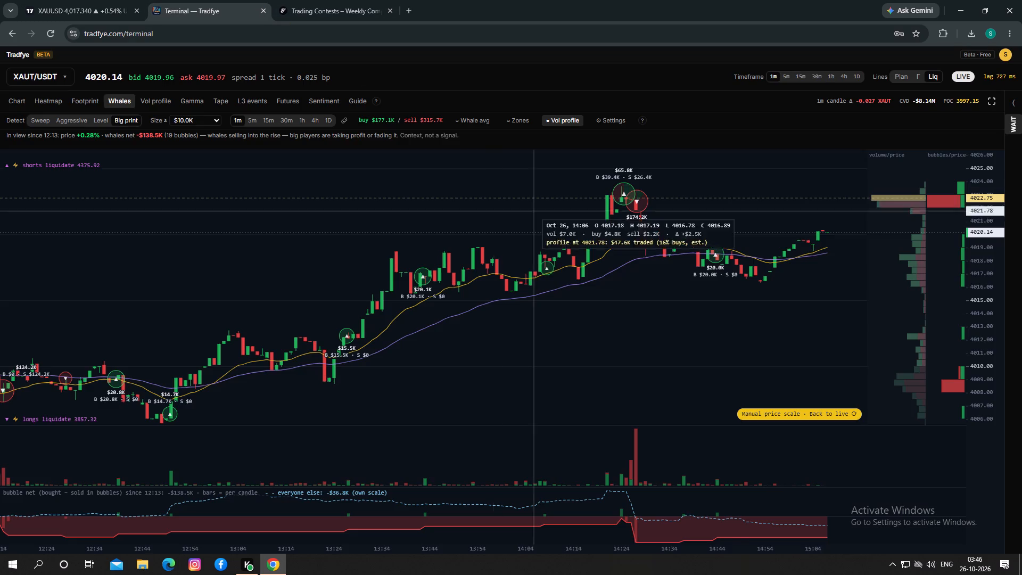
left_click_drag(740, 354, 707, 356)
left_click(859, 416)
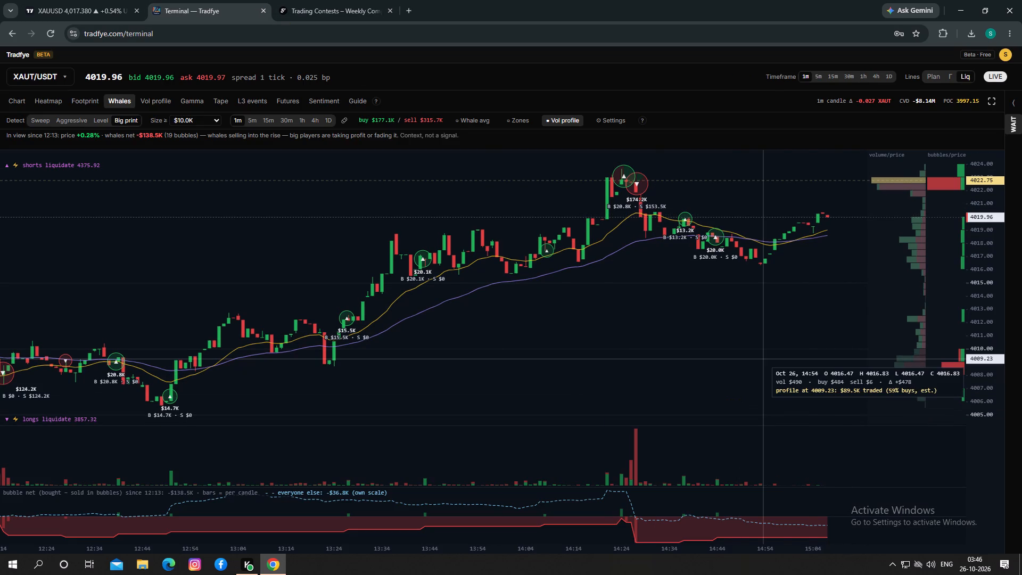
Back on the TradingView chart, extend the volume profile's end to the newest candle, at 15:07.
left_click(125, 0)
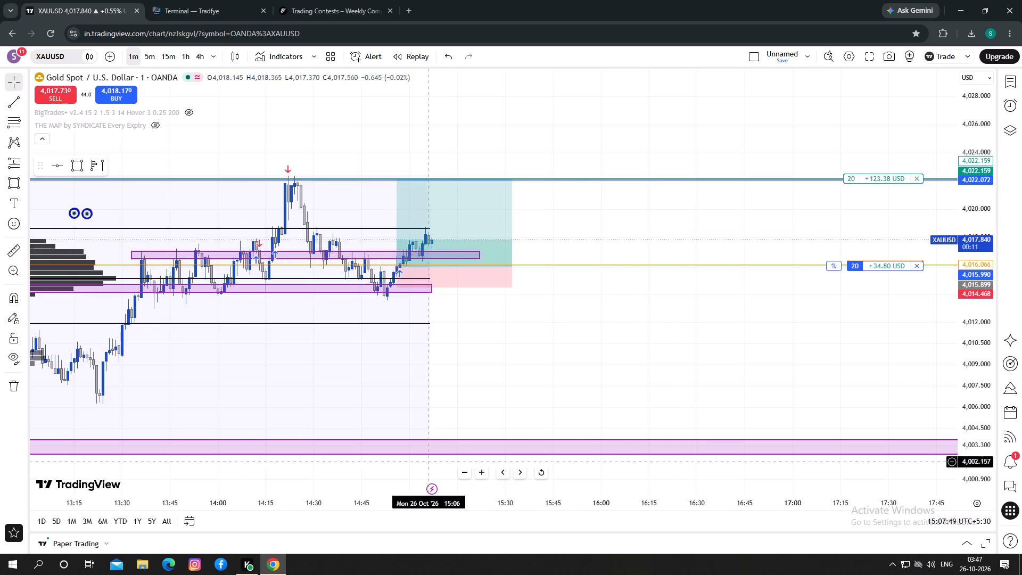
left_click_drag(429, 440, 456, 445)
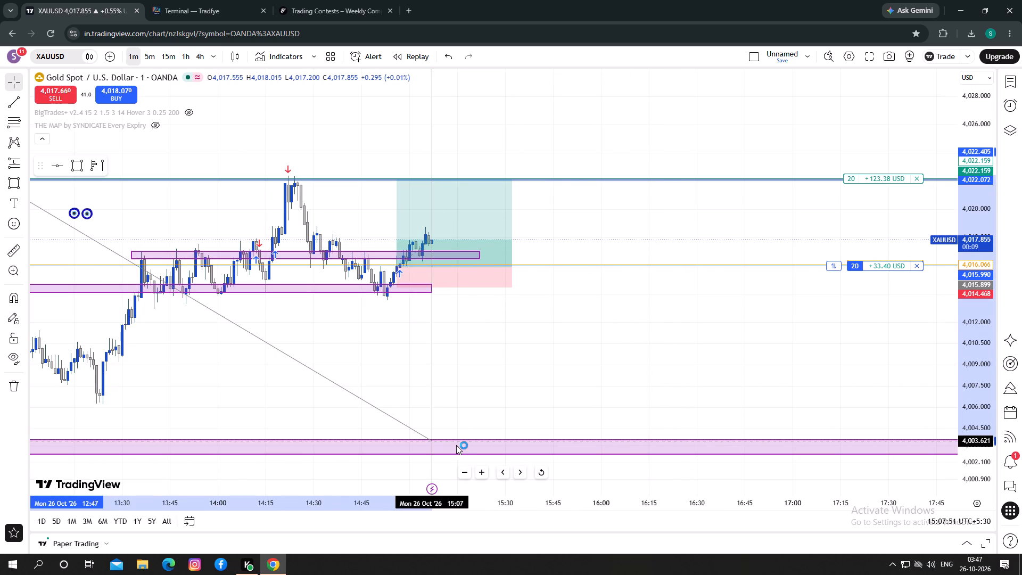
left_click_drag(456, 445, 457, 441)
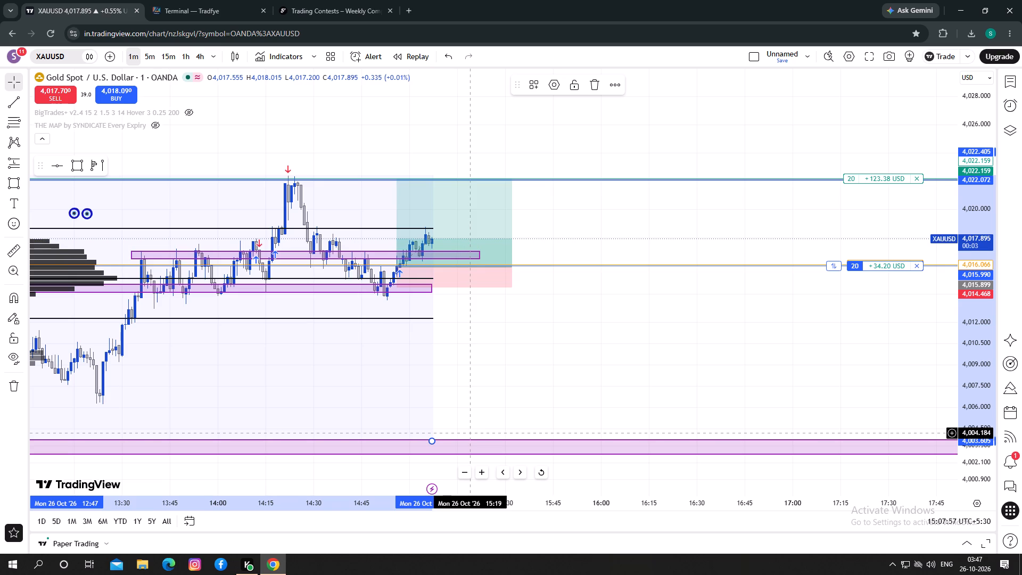
On Tradfye's 1-minute whale chart, examine the big-print bubbles and volume profile around the recent XAUT/USDT high.
left_click(236, 0)
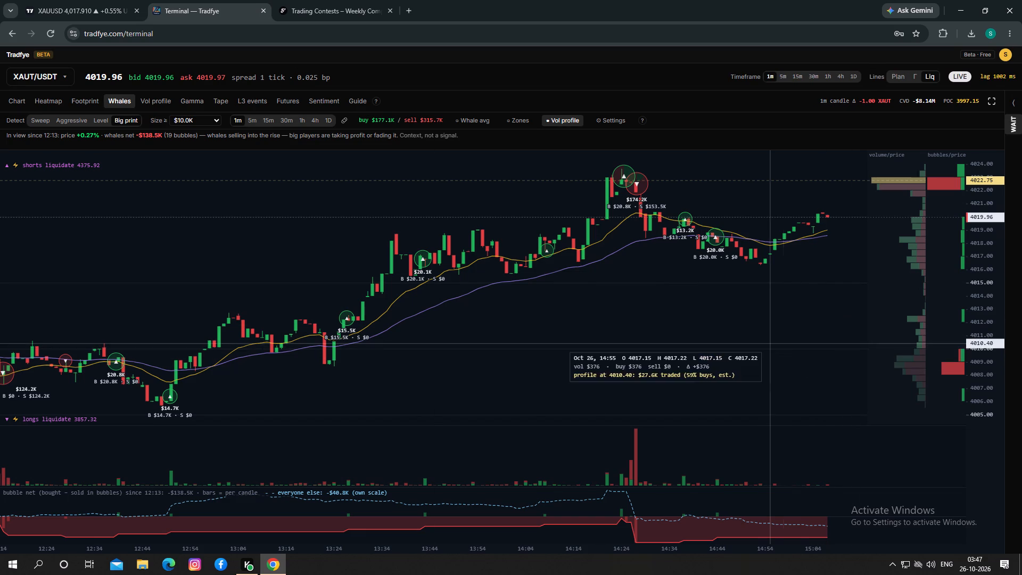
left_click_drag(766, 315, 737, 341)
left_click_drag(704, 226, 696, 254)
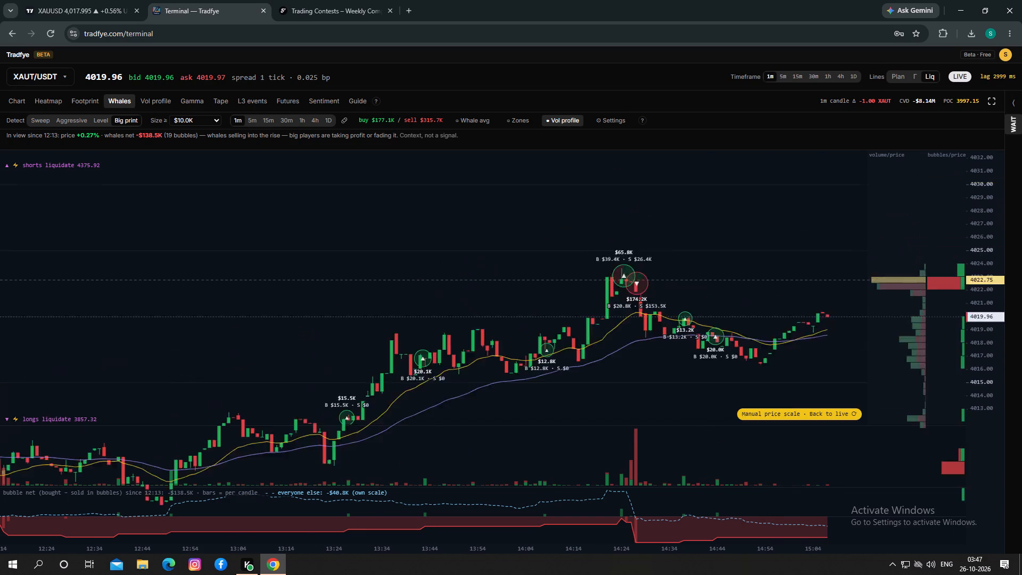
left_click_drag(696, 254, 694, 264)
left_click_drag(710, 376, 691, 223)
left_click_drag(668, 350, 665, 279)
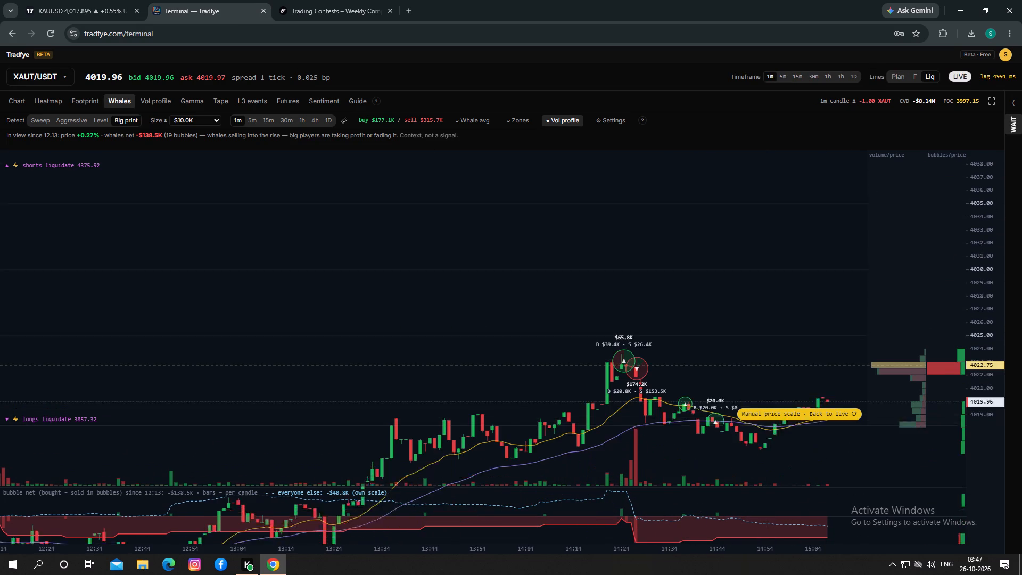
left_click_drag(665, 279, 665, 231)
left_click_drag(700, 301, 671, 226)
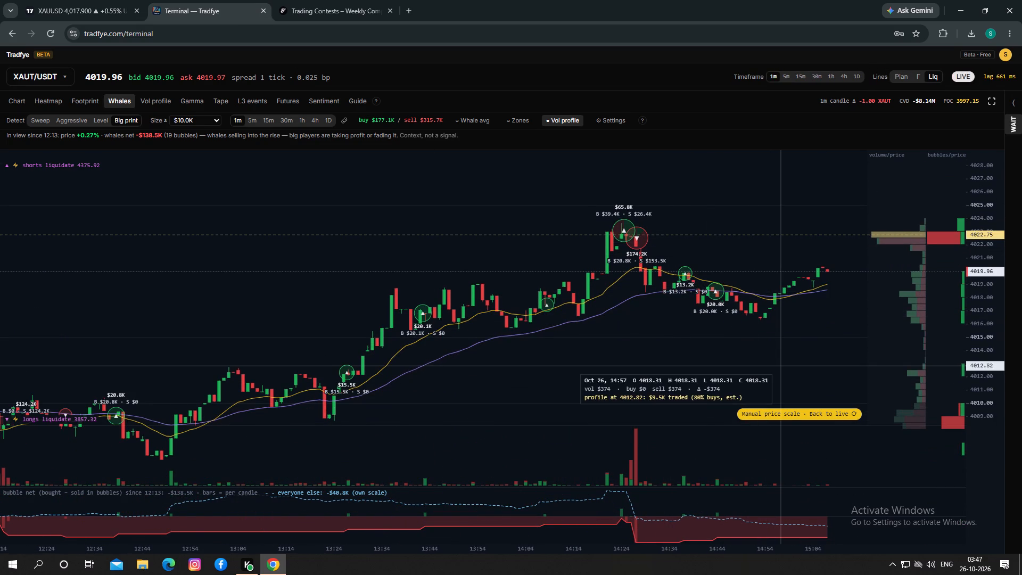
left_click_drag(781, 366, 793, 377)
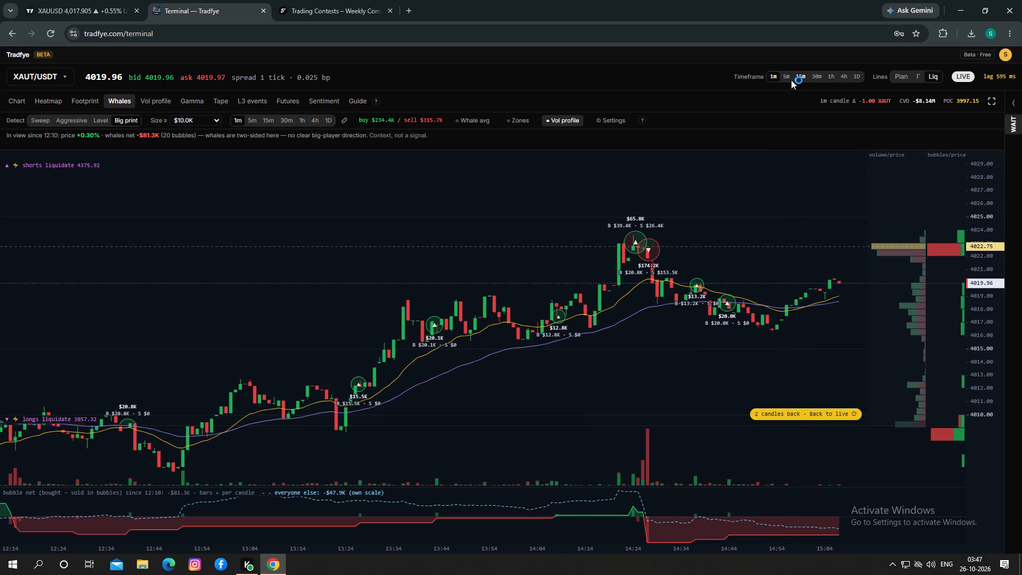
Switch the Tradfye whale chart to the 5m timeframe.
left_click(791, 76)
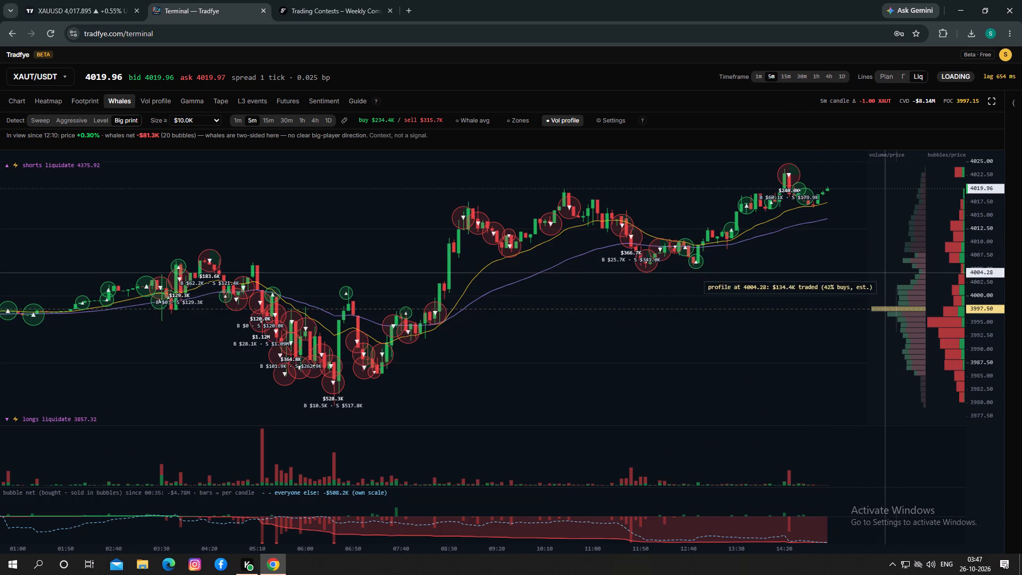
left_click(804, 262)
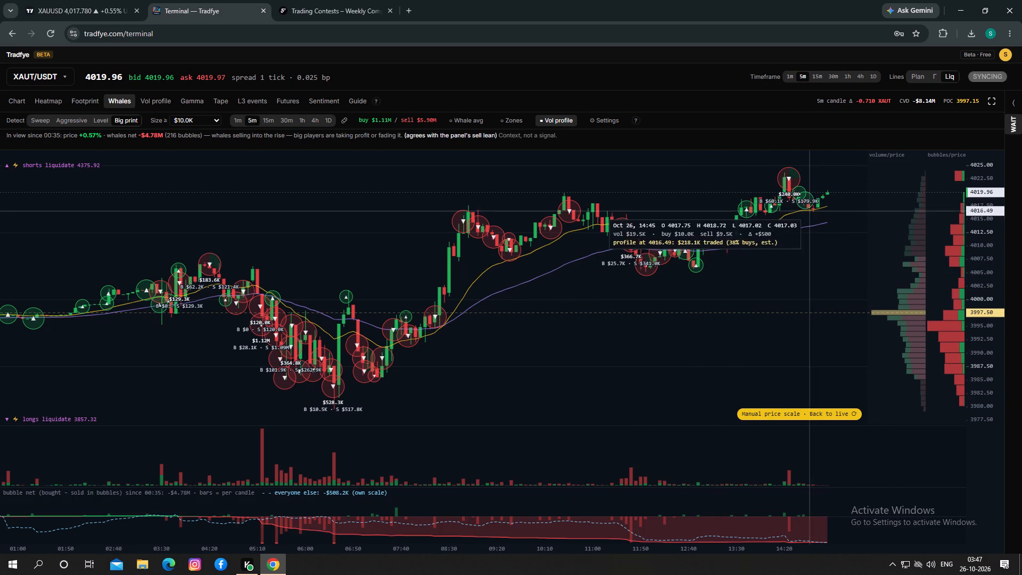
Show the whale zones on the 5-minute chart to check them, and hide them again.
left_click(514, 119)
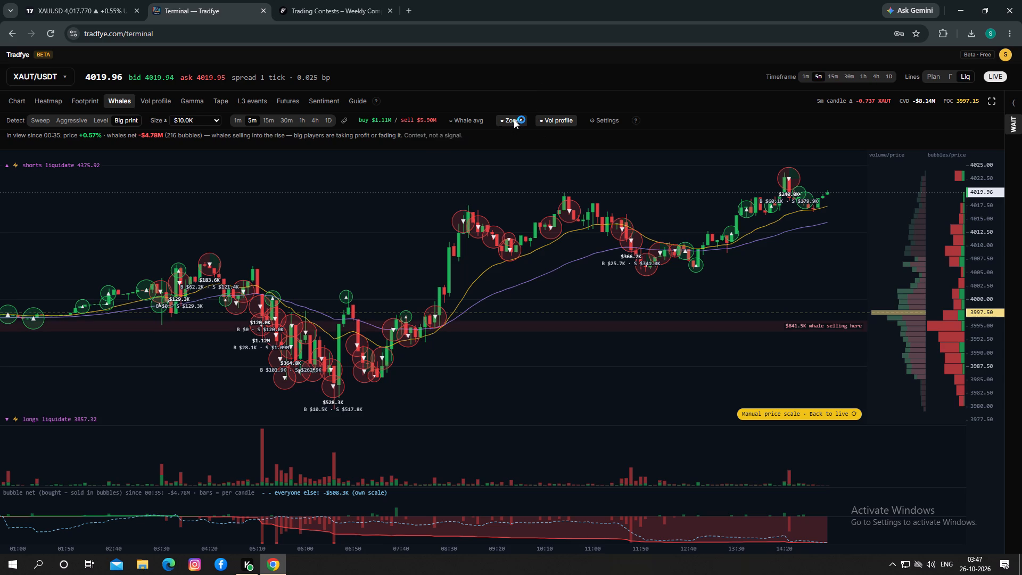
left_click(514, 119)
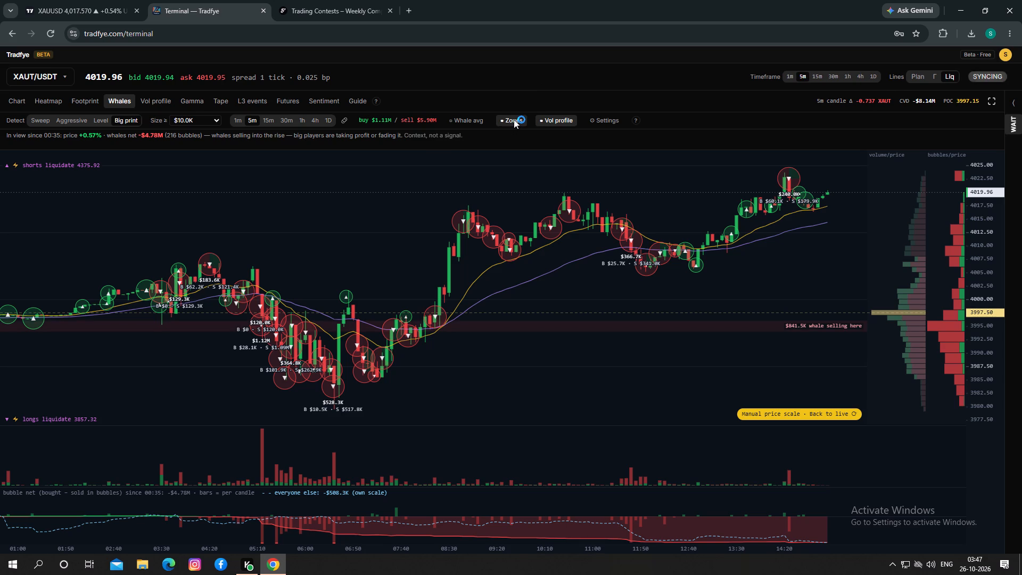
Back on the TradingView chart, extend the volume profile's end to the newest candle, at 15:08.
left_click(75, 0)
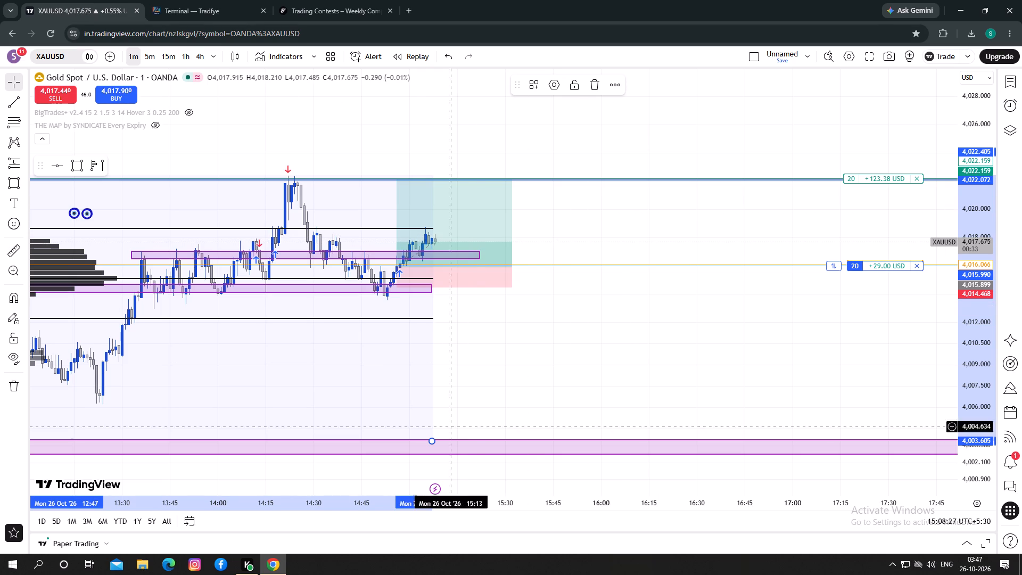
left_click_drag(431, 441, 447, 442)
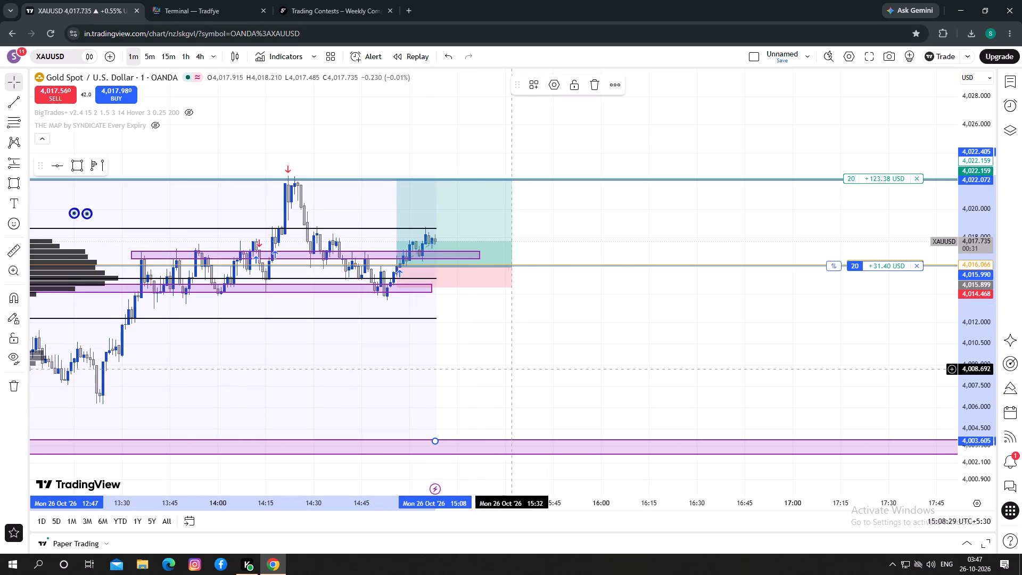
Check Tradfye's 5-minute whale chart again and return its price scale to live.
left_click(188, 0)
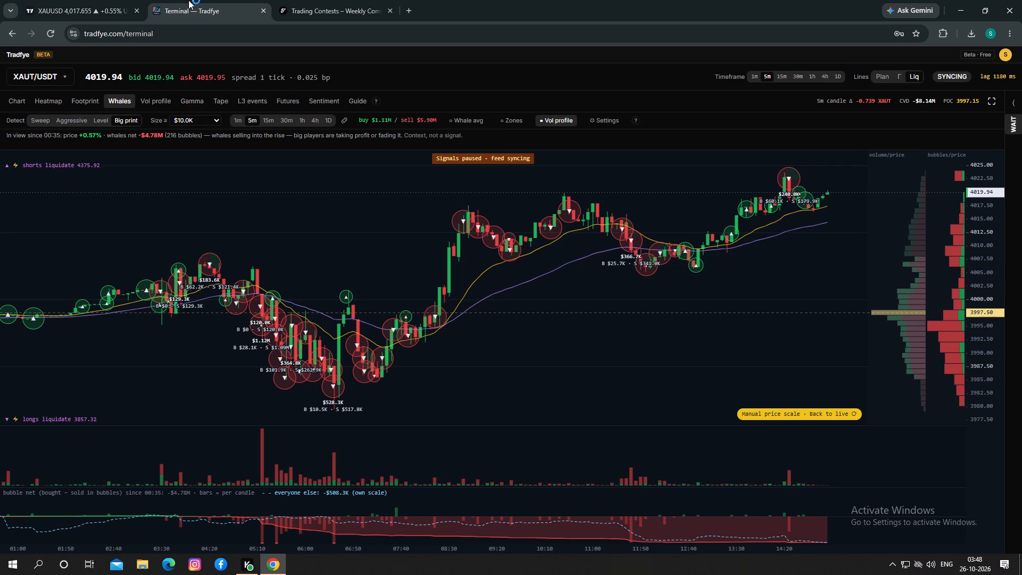
left_click(802, 417)
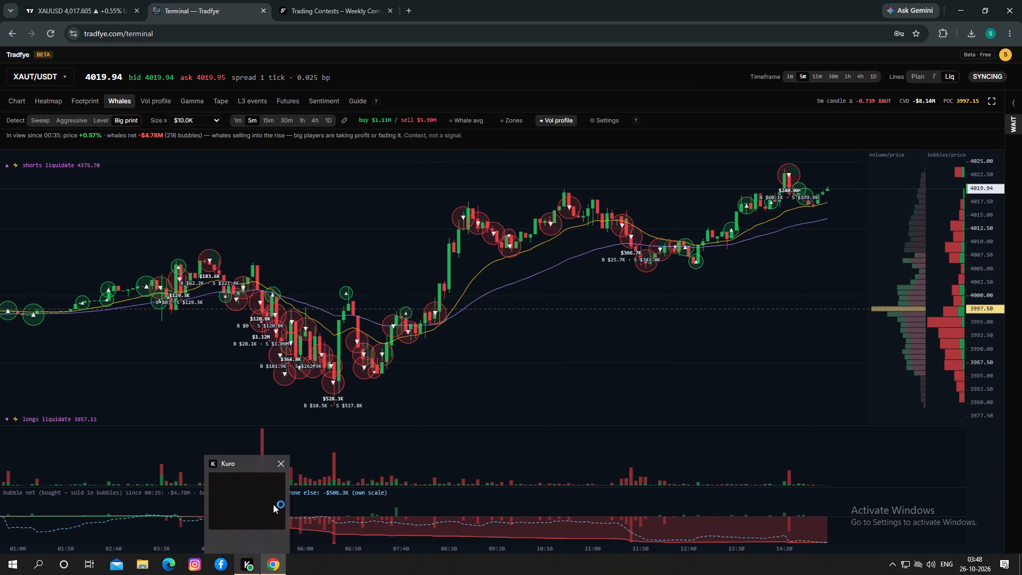
Return to the TradingView XAUUSD chart and examine the price action around the open position at a stretched price scale.
left_click(113, 0)
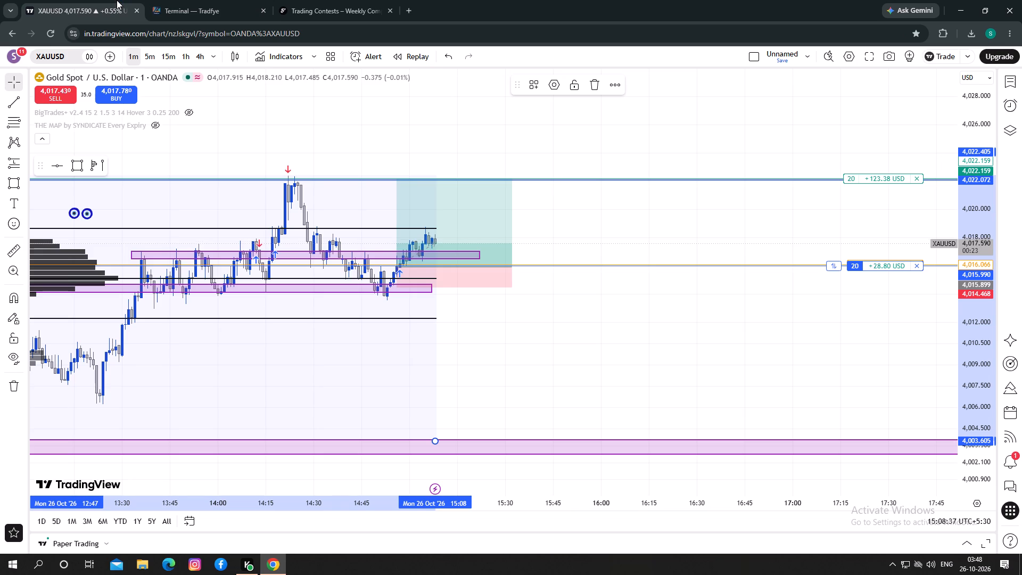
left_click_drag(652, 304, 666, 303)
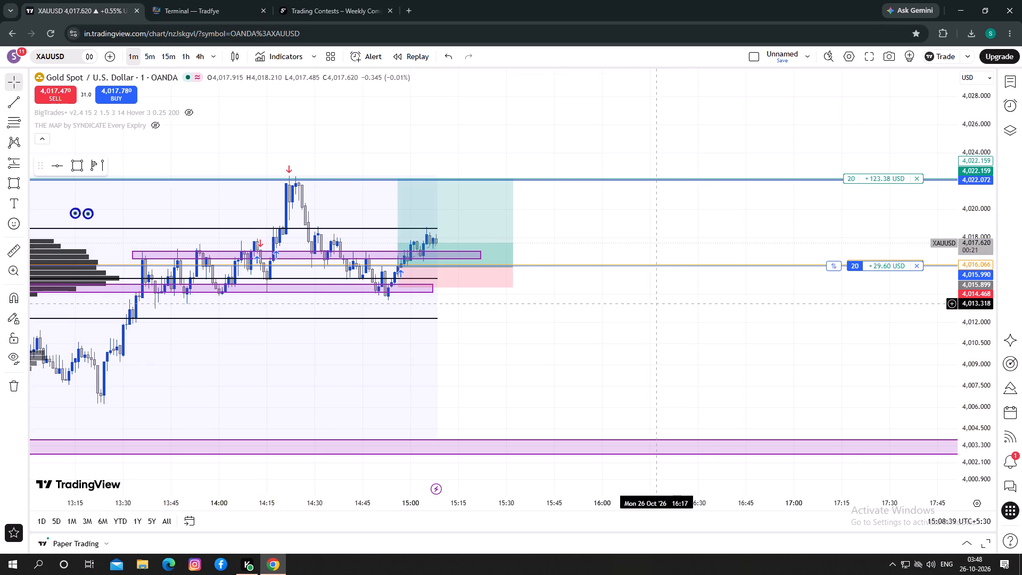
left_click_drag(666, 303, 677, 292)
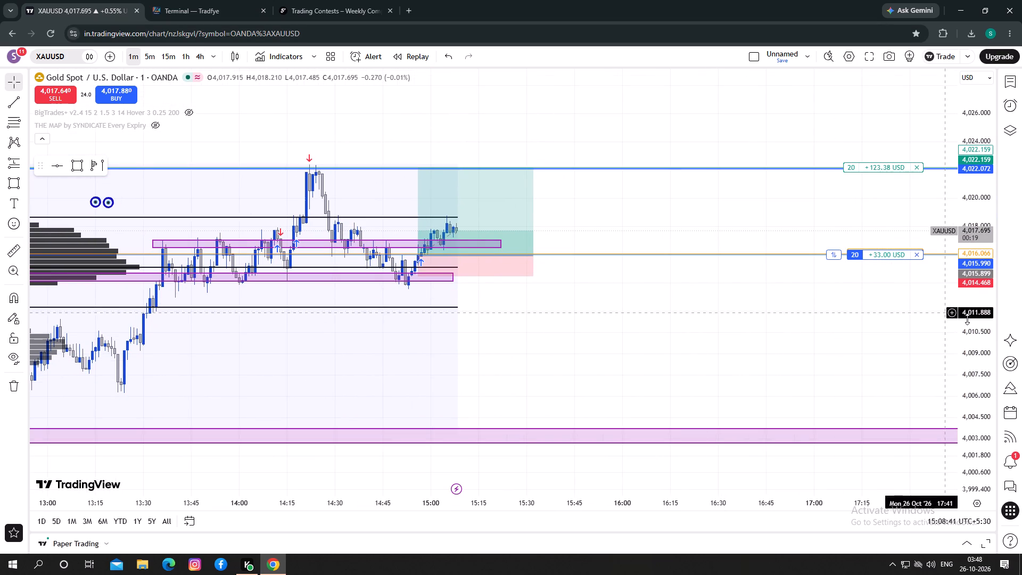
left_click_drag(966, 322, 973, 292)
left_click_drag(699, 299, 722, 312)
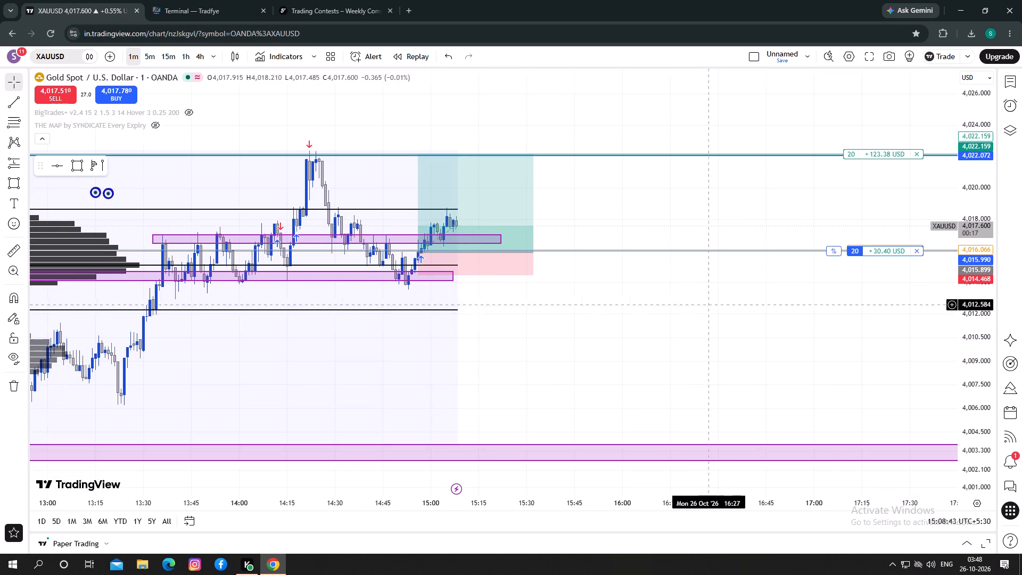
left_click_drag(722, 312, 727, 316)
left_click_drag(968, 352, 970, 341)
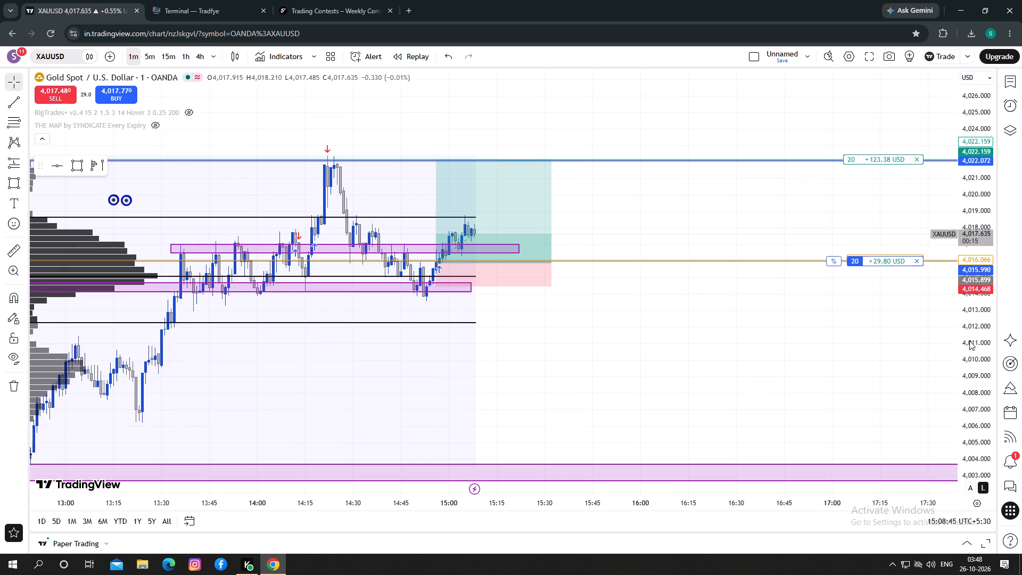
left_click_drag(747, 331, 768, 338)
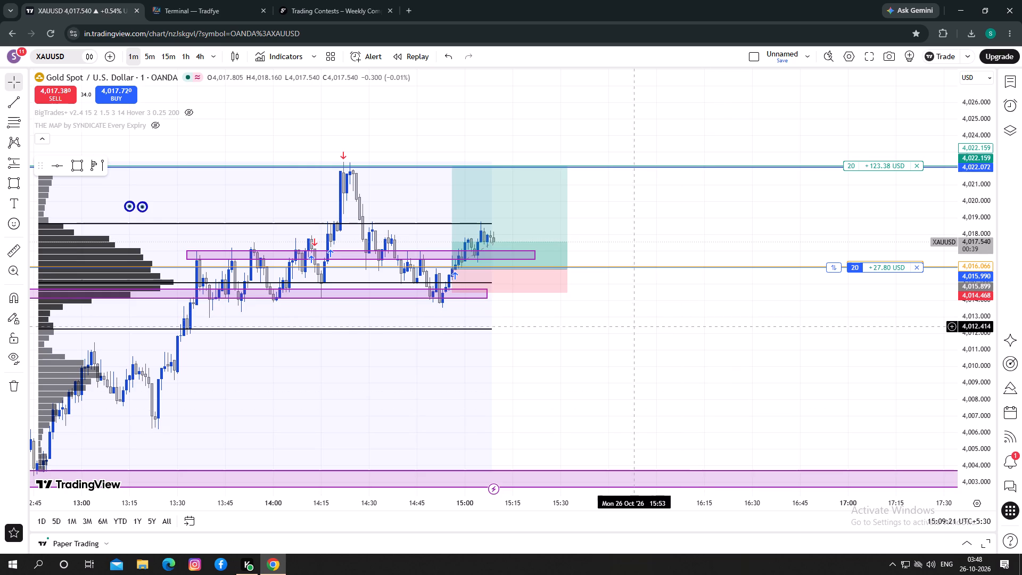
On Tradfye's 5-minute whale chart, examine the recent whale bubbles and big-print details near the latest candles.
left_click(215, 1)
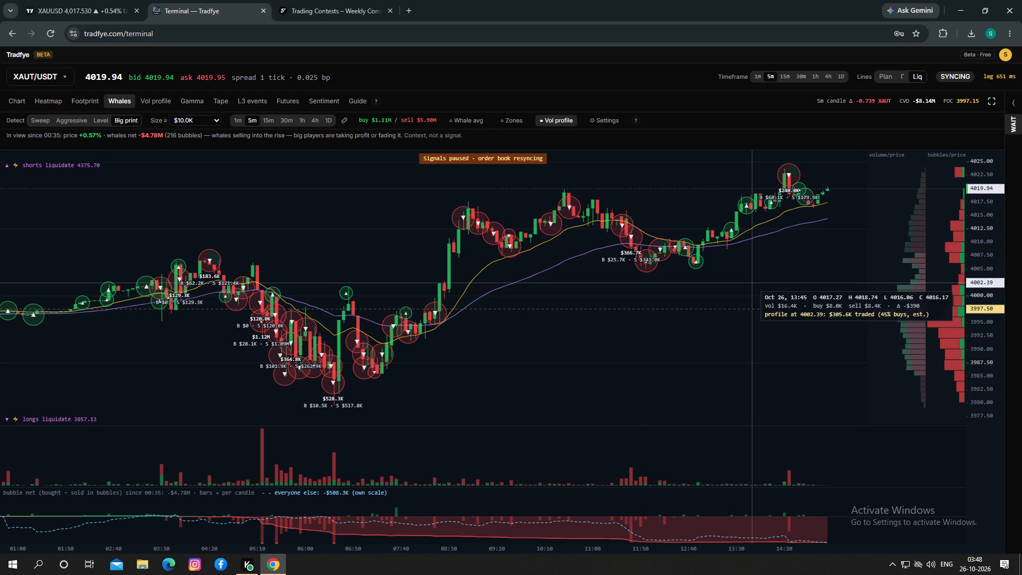
left_click_drag(752, 283, 724, 286)
left_click(800, 322)
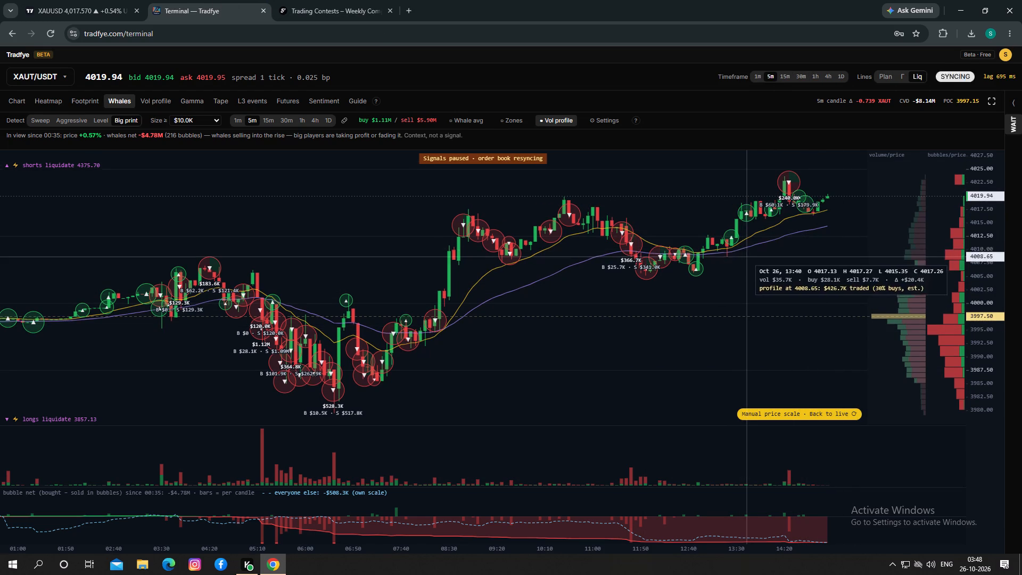
left_click_drag(790, 295, 780, 309)
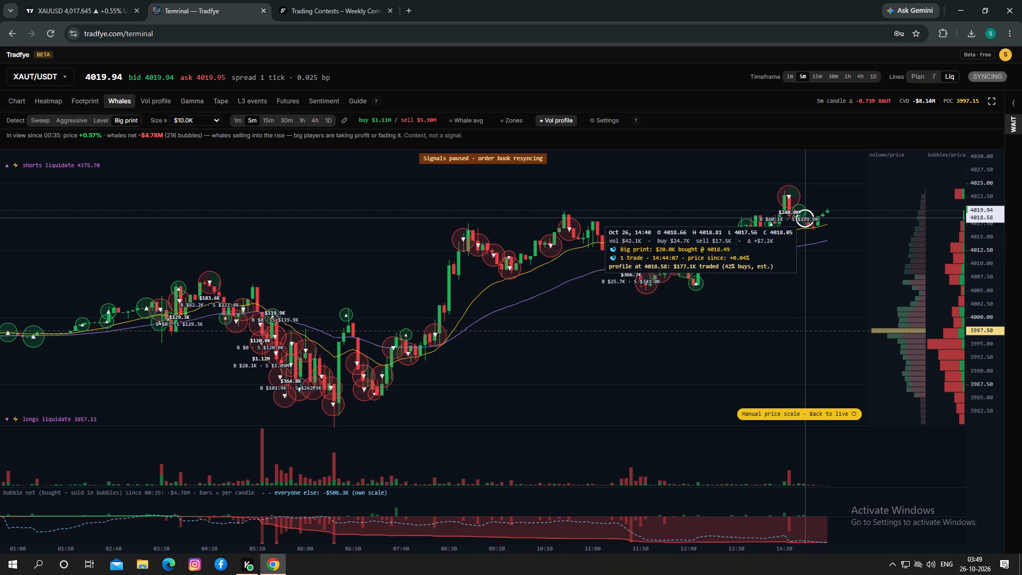
left_click_drag(722, 330, 712, 322)
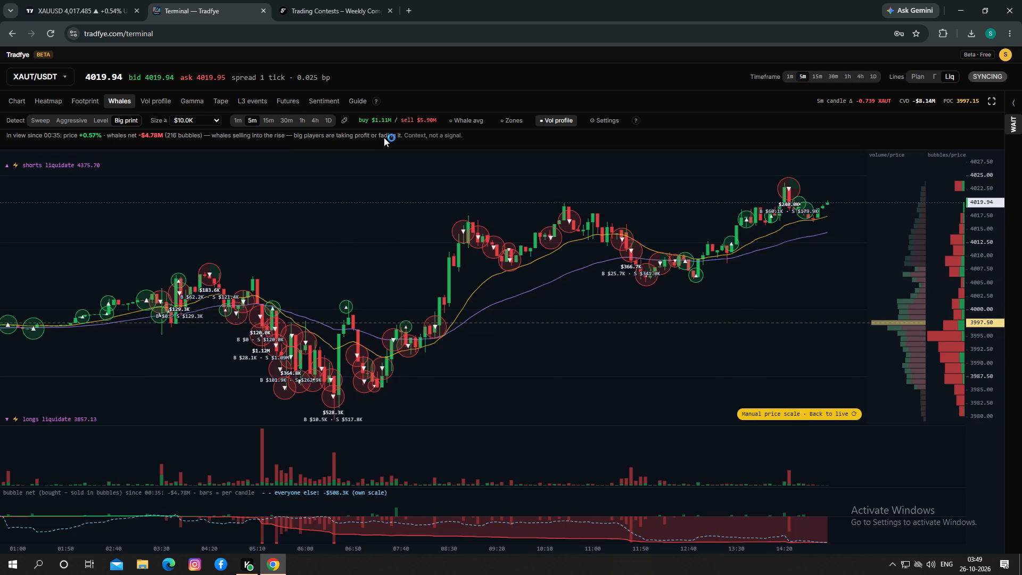
Switch Tradfye's whale chart to the 1-minute timeframe and examine the recent whale bubbles and candle details.
left_click(385, 137)
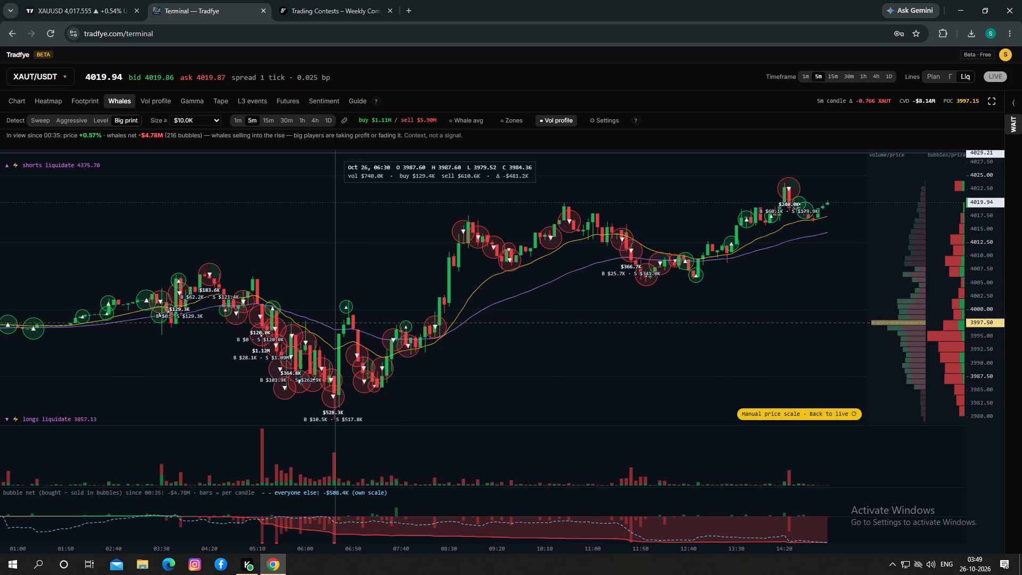
left_click(436, 136)
left_click_drag(477, 183, 460, 190)
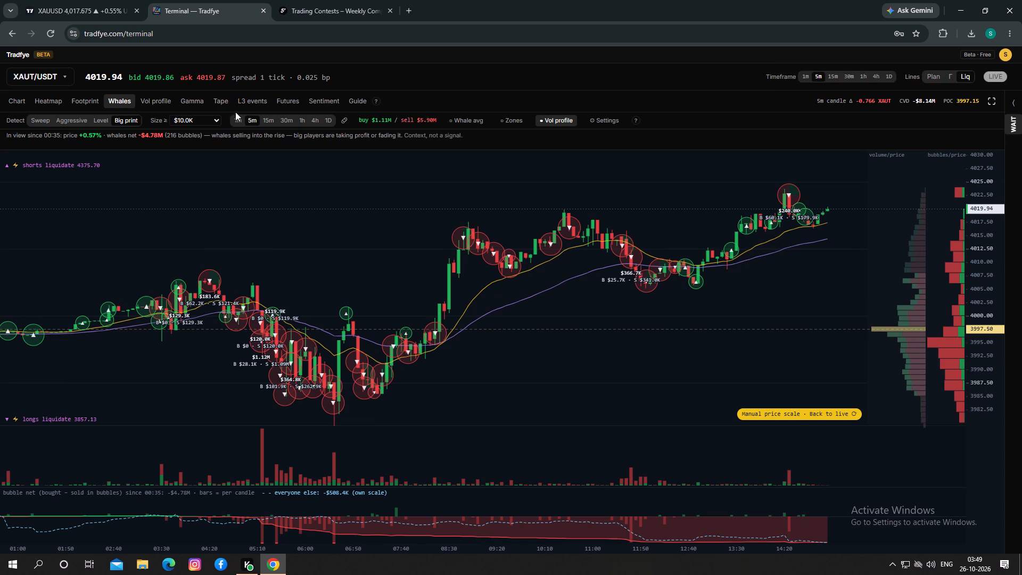
left_click(237, 120)
left_click_drag(570, 337, 568, 337)
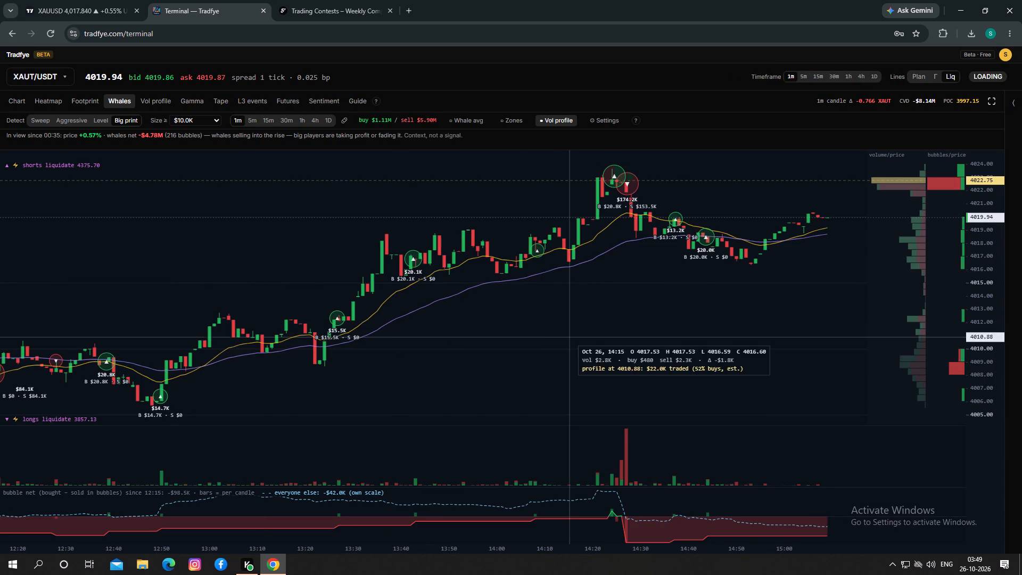
left_click_drag(568, 337, 547, 343)
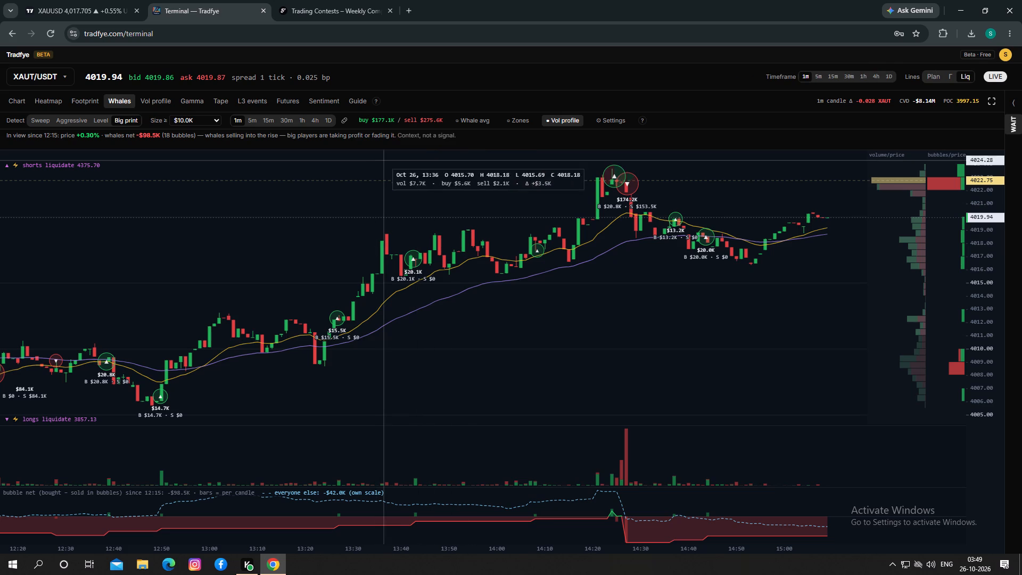
left_click_drag(597, 349, 569, 346)
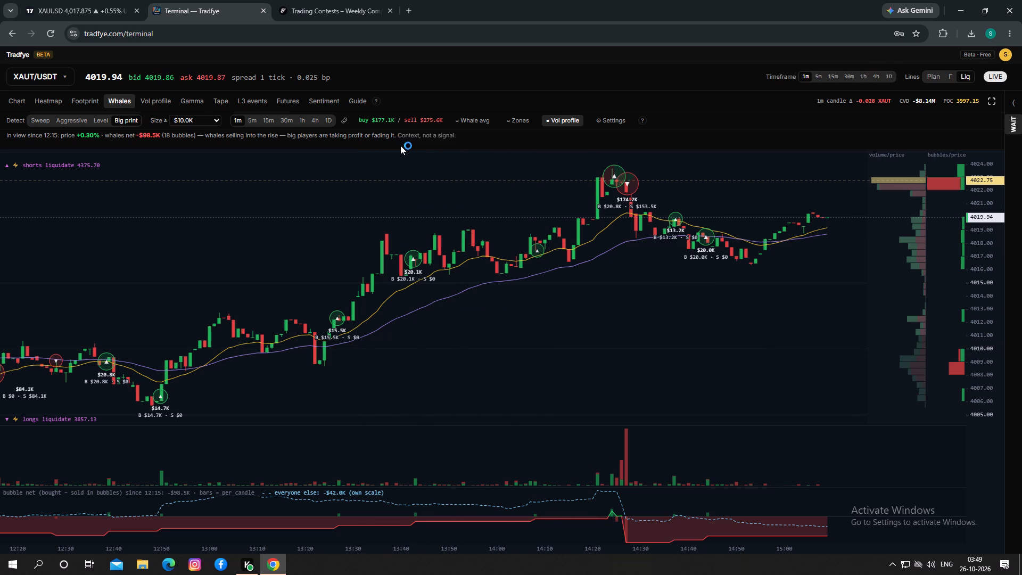
left_click(395, 139)
Review Tradfye's order-book heatmap and the 1-minute footprint of the latest candles, and return to the whale chart.
left_click(53, 102)
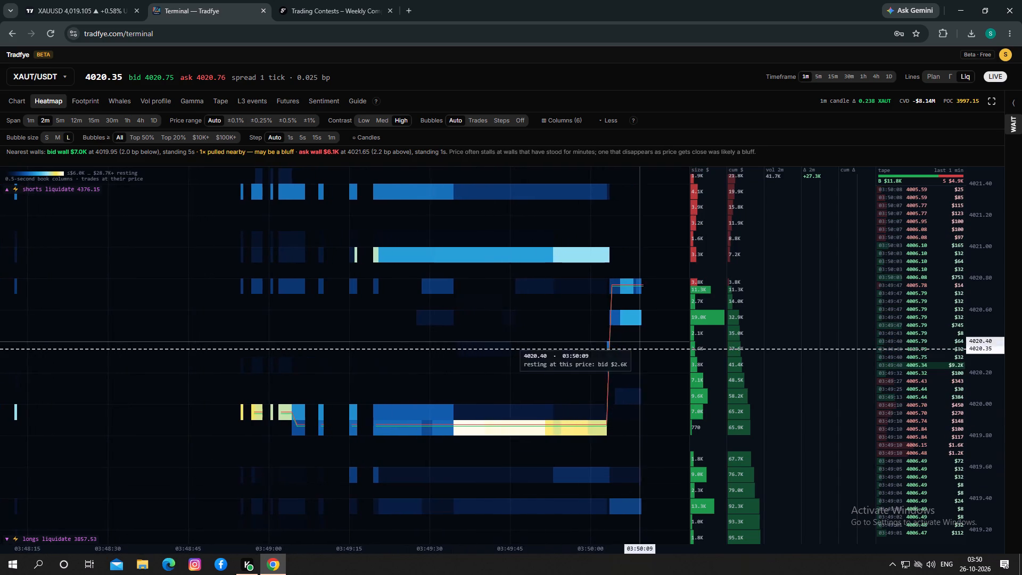
left_click(93, 105)
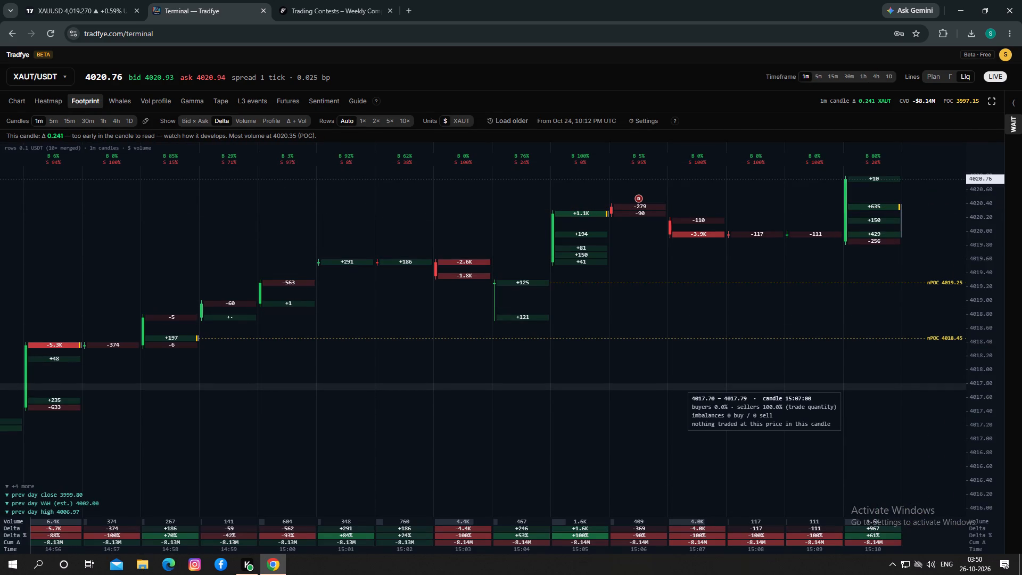
left_click_drag(675, 381, 650, 472)
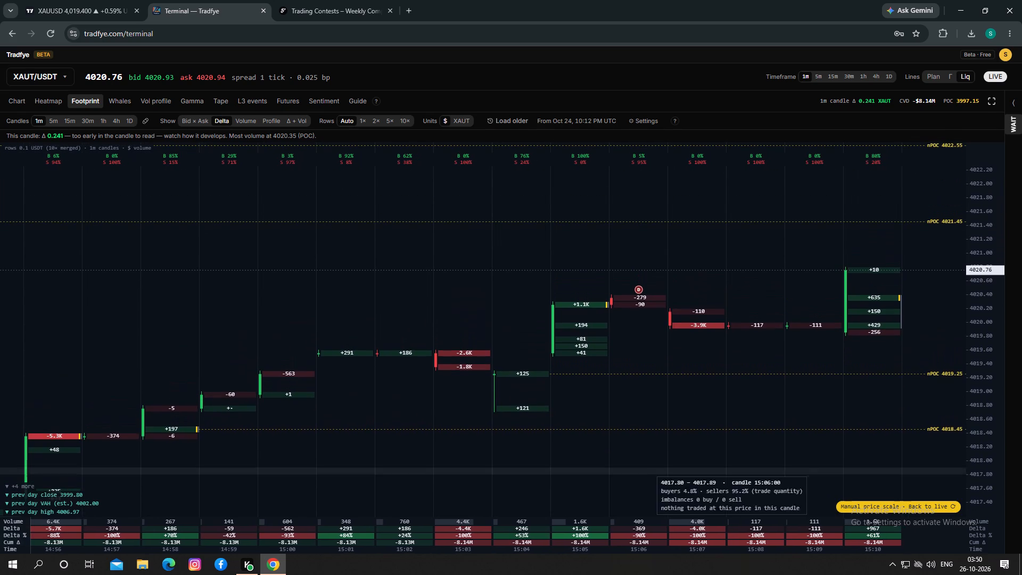
left_click_drag(719, 352, 706, 370)
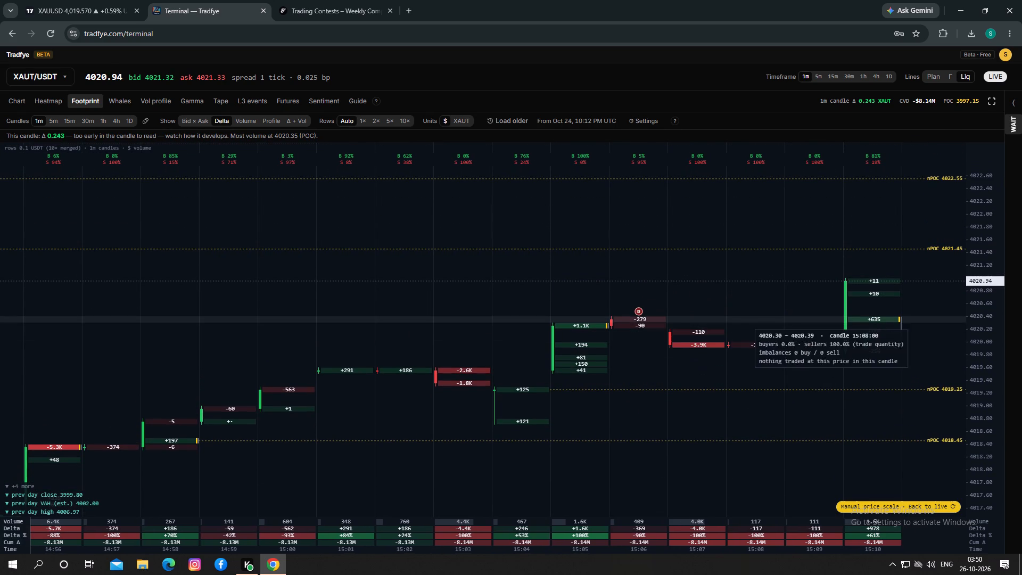
left_click_drag(660, 305, 654, 290)
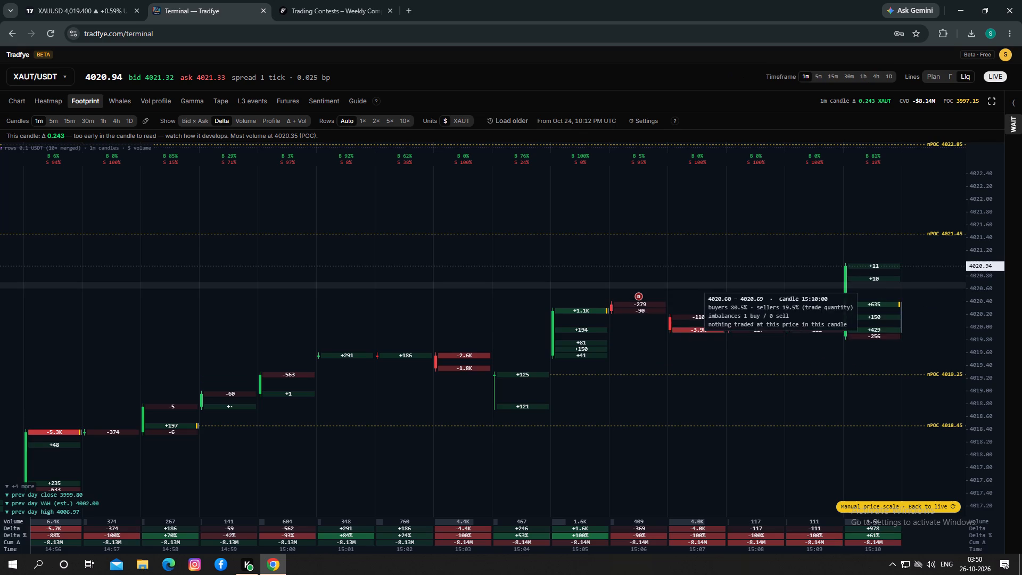
left_click_drag(646, 355, 623, 330)
left_click(622, 327)
left_click(598, 365)
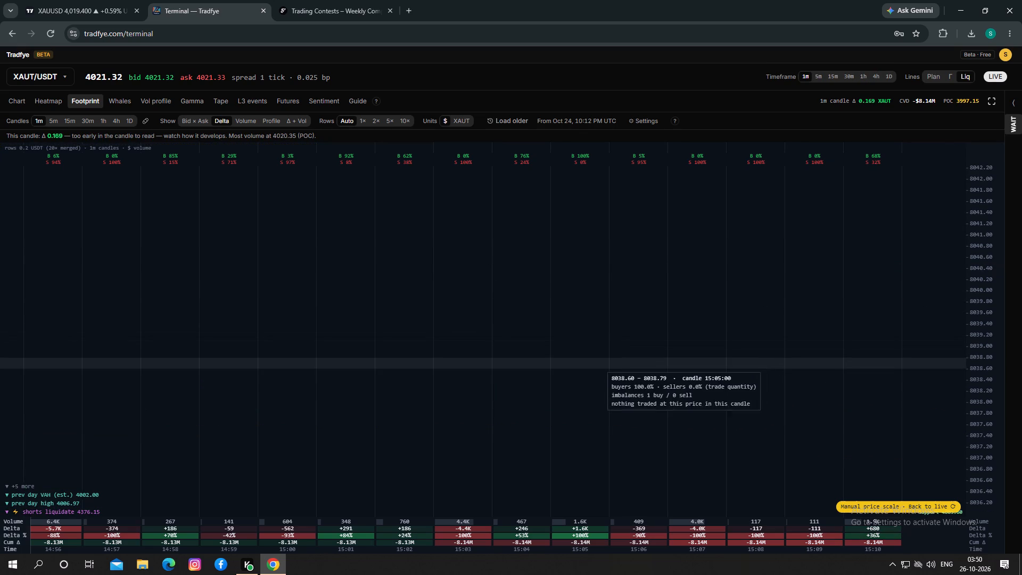
left_click(107, 98)
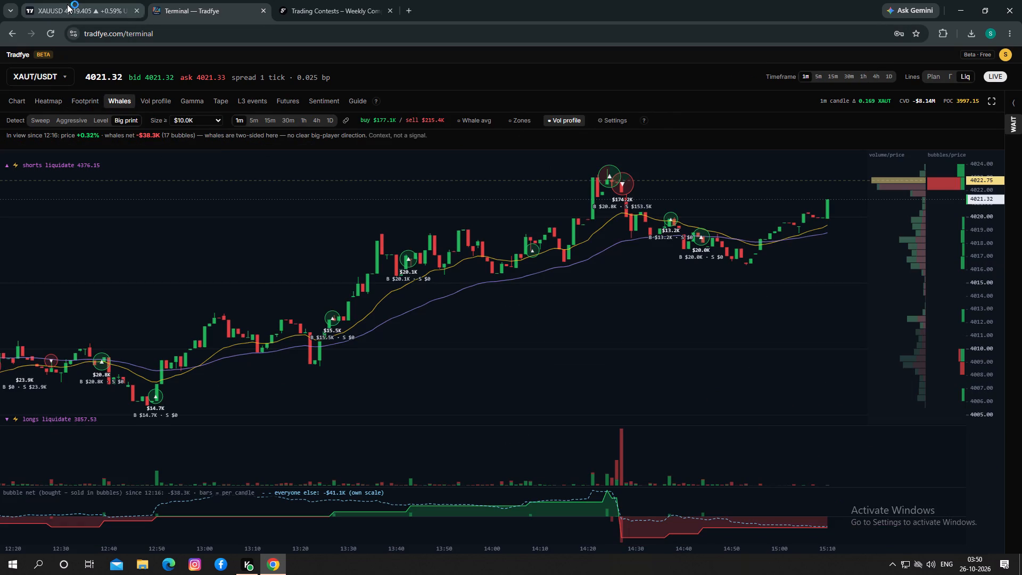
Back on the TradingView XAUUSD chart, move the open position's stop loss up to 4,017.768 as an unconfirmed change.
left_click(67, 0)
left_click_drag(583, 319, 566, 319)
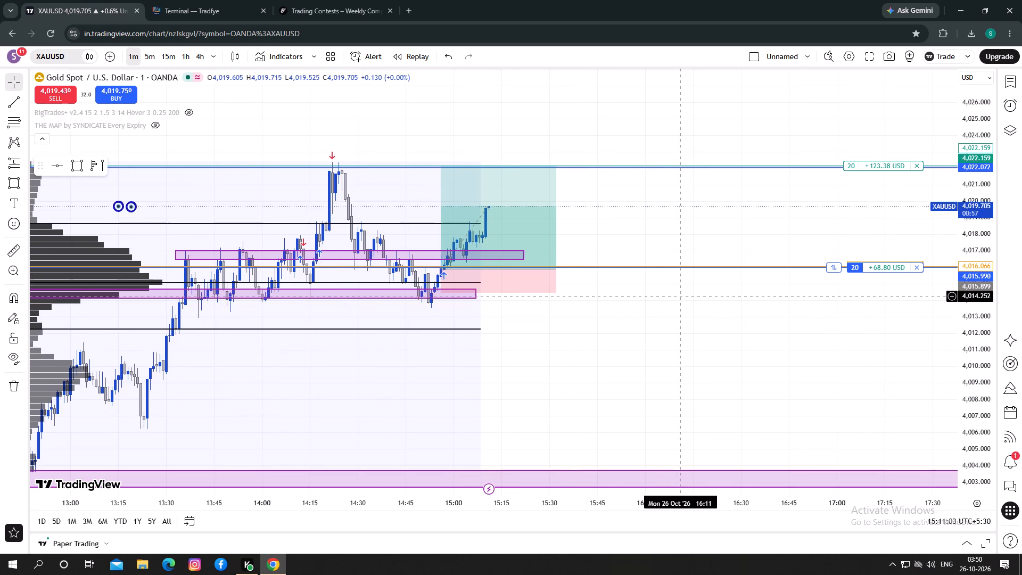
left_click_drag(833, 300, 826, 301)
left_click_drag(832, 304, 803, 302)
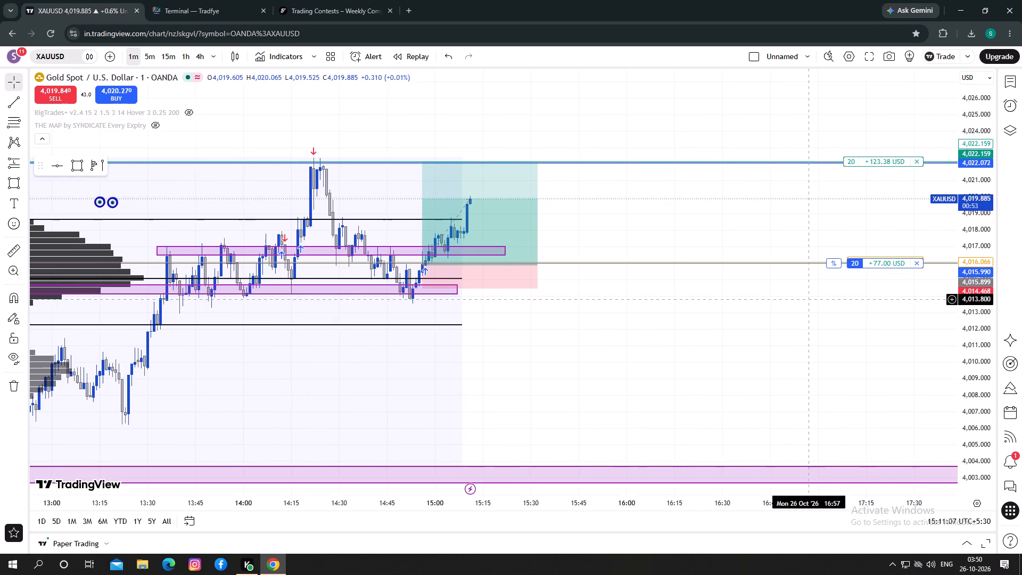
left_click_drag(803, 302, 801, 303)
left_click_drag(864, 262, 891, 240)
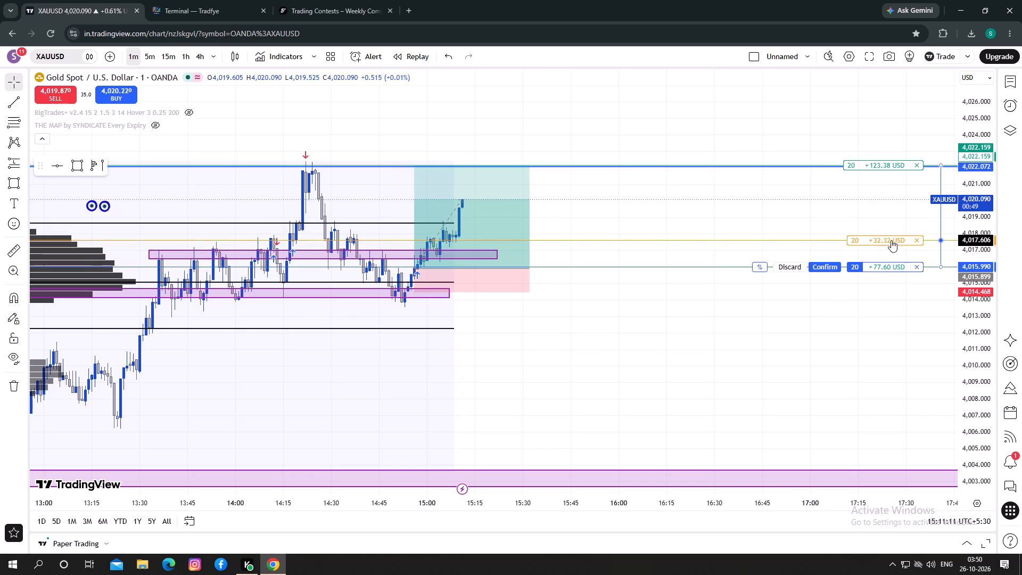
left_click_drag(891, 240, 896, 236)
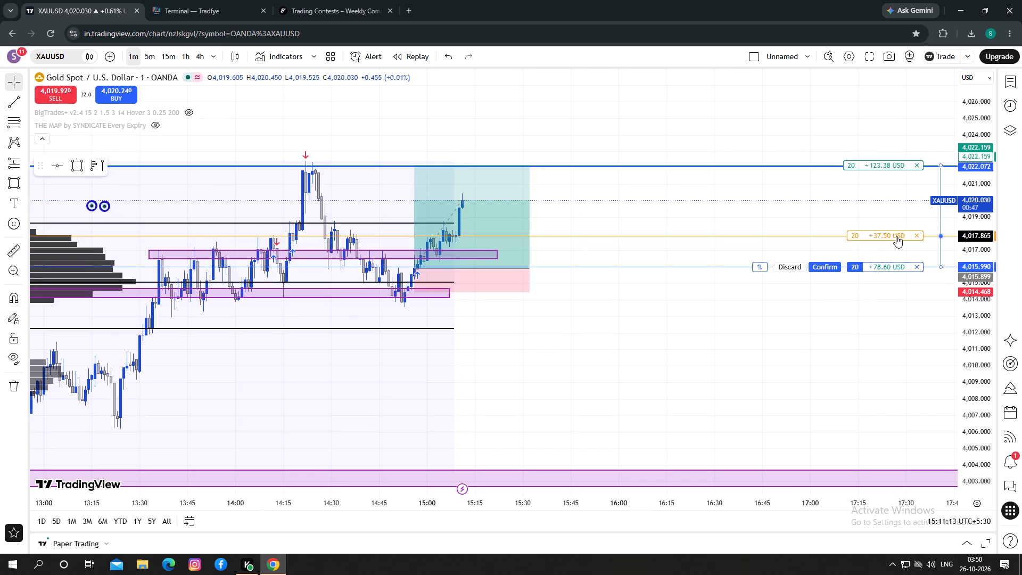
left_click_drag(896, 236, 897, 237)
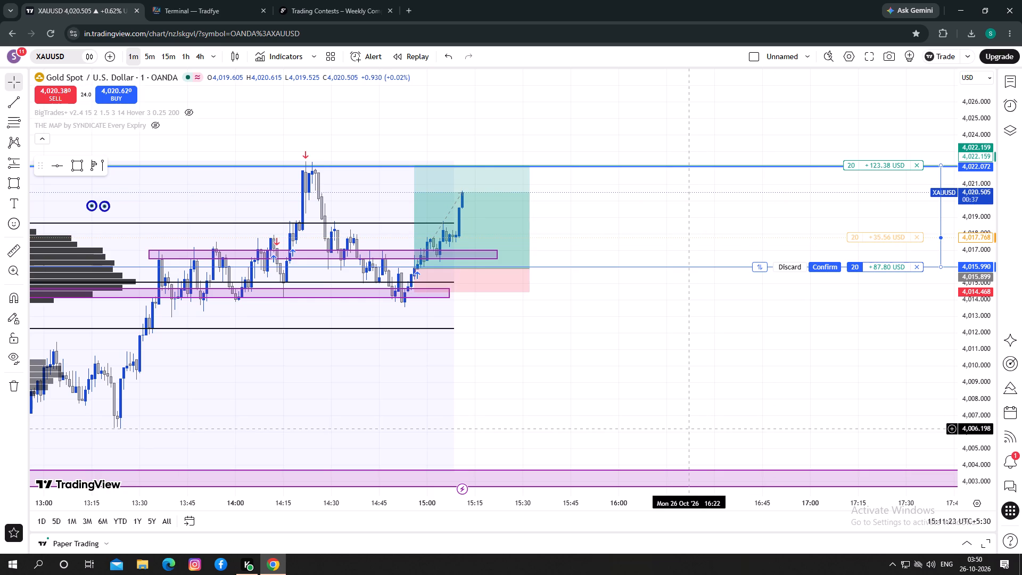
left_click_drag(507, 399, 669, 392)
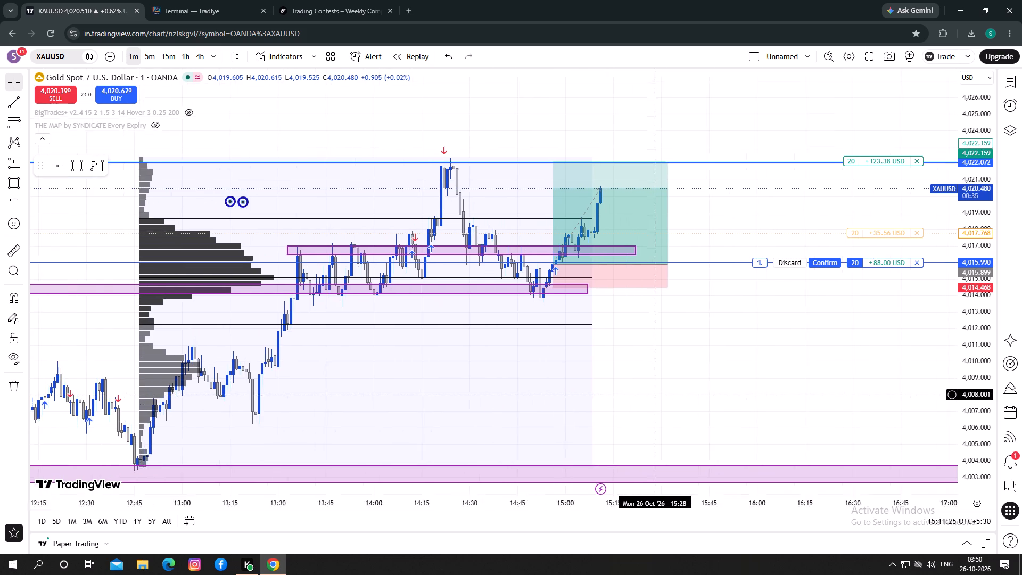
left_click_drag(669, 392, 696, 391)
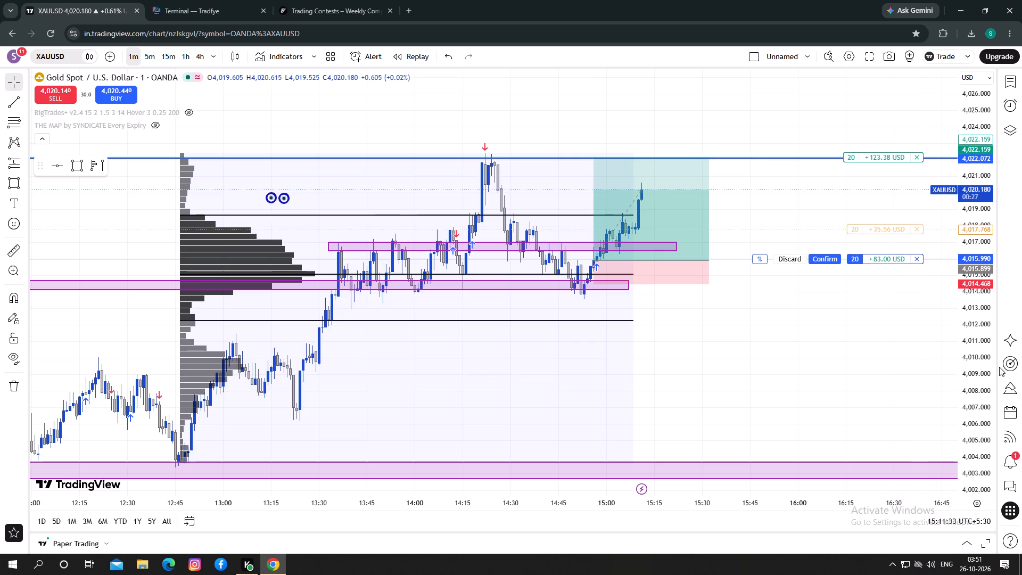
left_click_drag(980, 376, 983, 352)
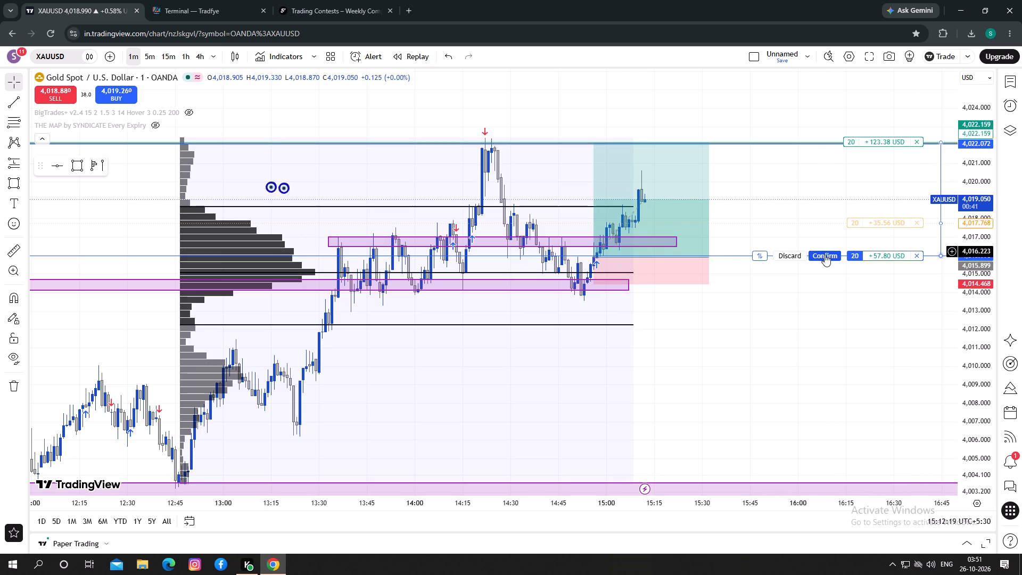
Raise the XAUUSD position's stop loss to 4,017.898 and confirm the modification.
left_click_drag(880, 224, 891, 217)
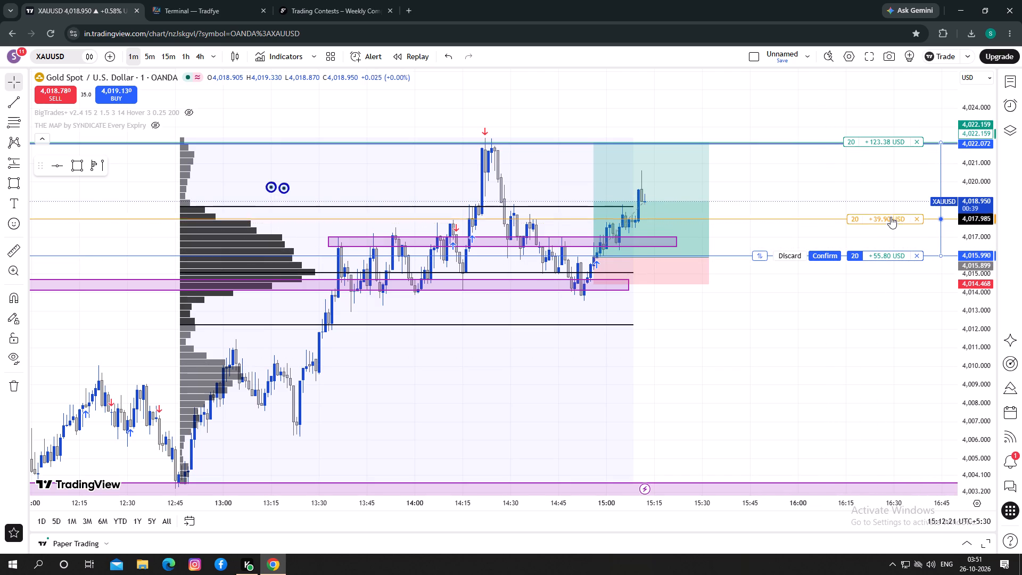
left_click_drag(891, 217, 894, 220)
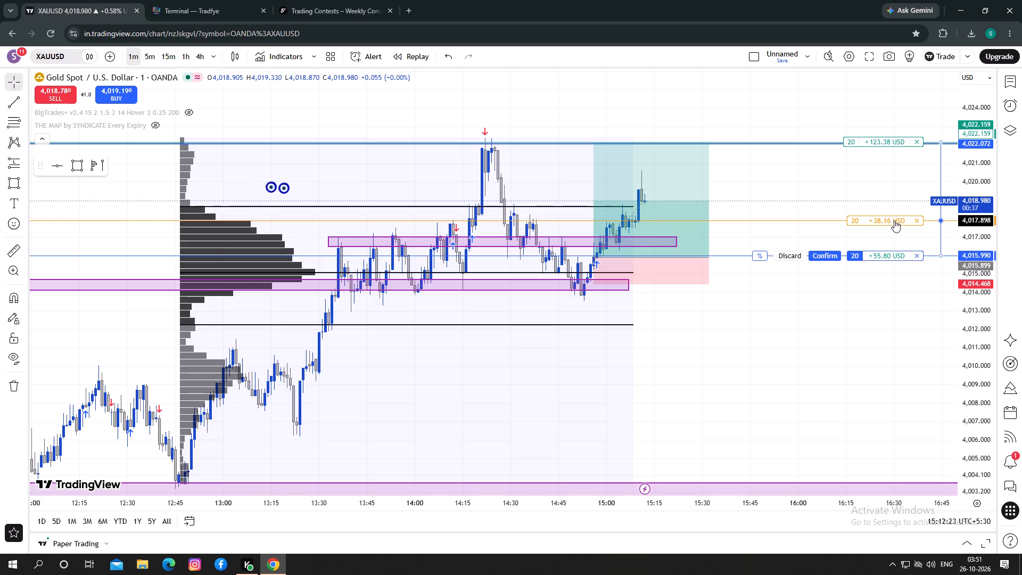
left_click_drag(894, 220, 896, 220)
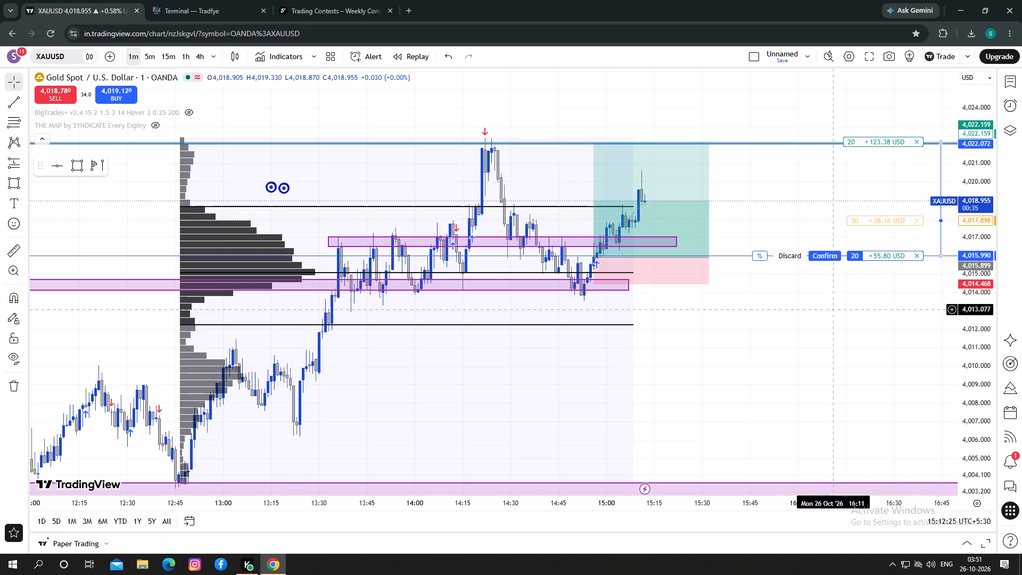
left_click(836, 256)
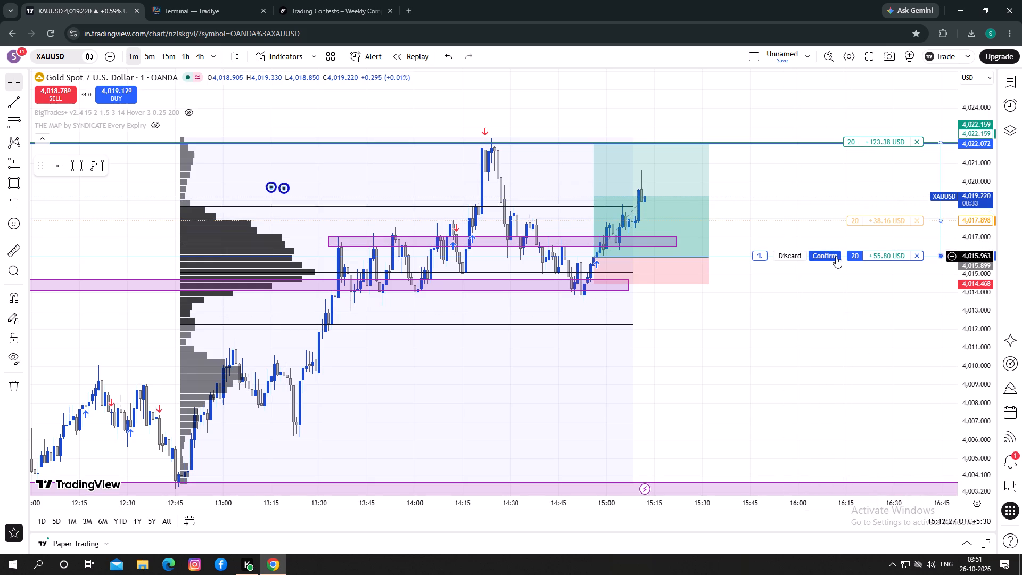
Lower the XAUUSD position's take profit to 4,022.090, leaving the change unconfirmed.
left_click_drag(850, 318, 826, 319)
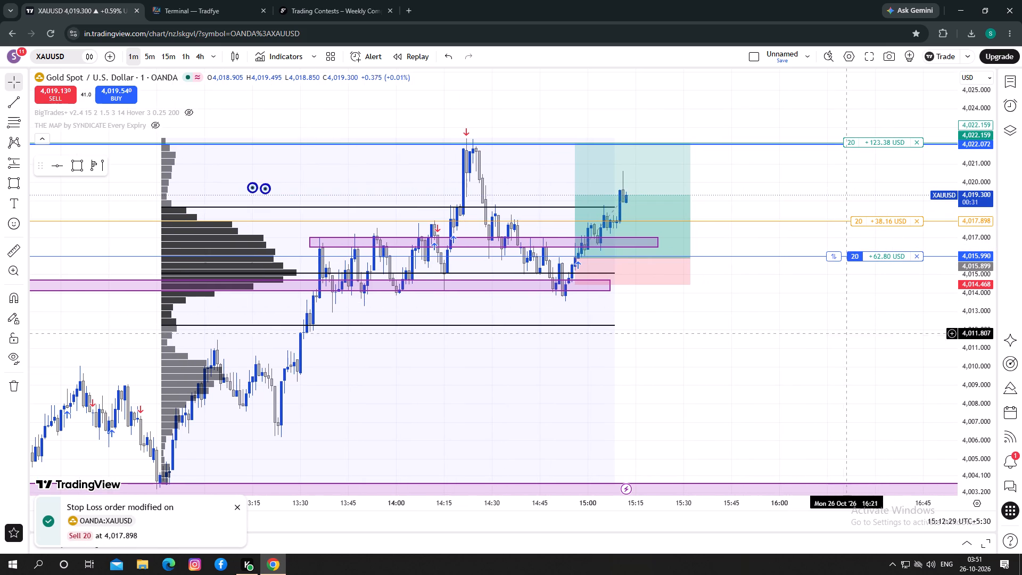
left_click_drag(780, 335, 763, 339)
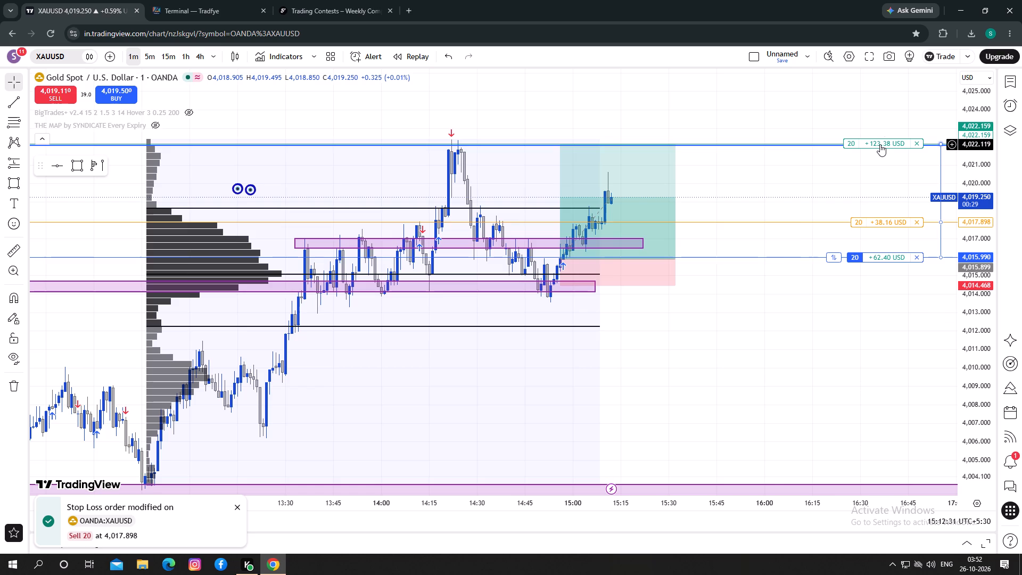
left_click_drag(880, 144, 891, 151)
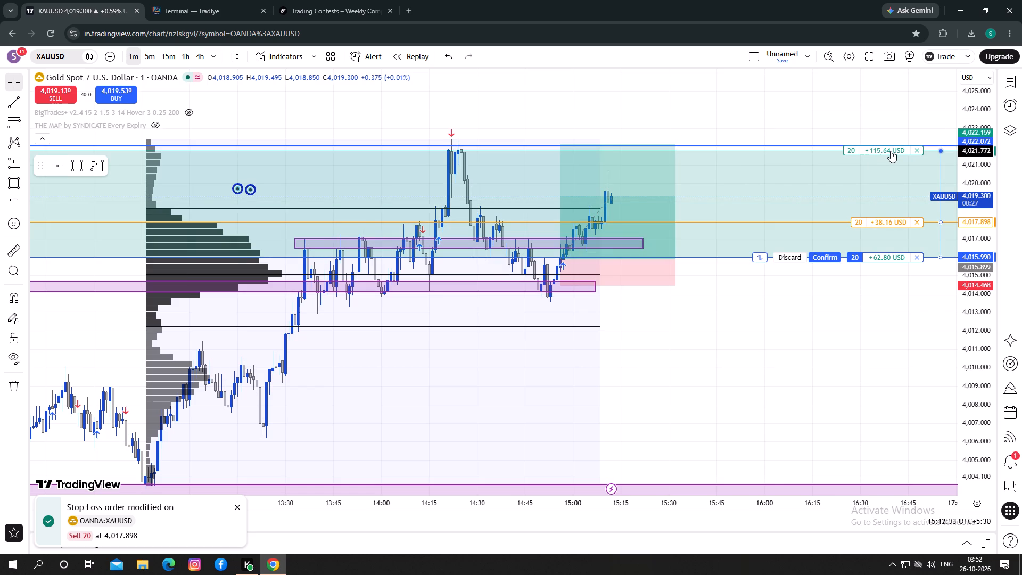
left_click_drag(891, 151, 906, 145)
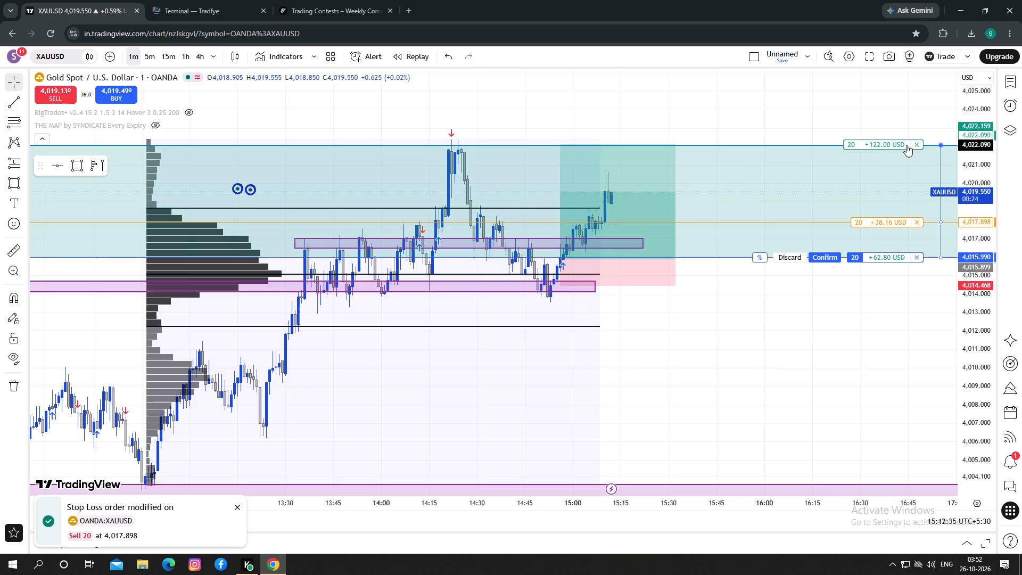
left_click_drag(906, 145, 917, 145)
left_click(818, 339)
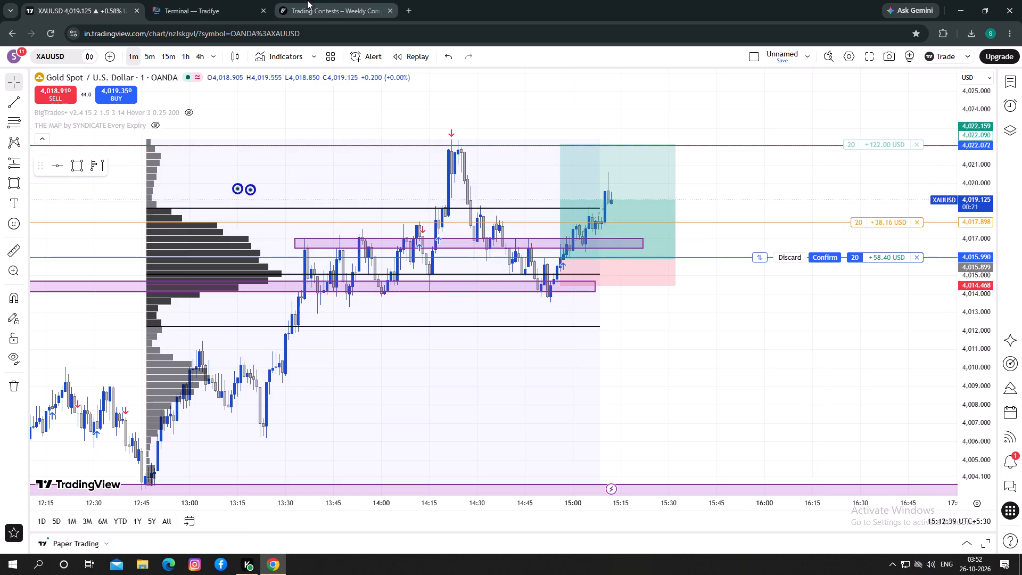
Glance at the trading contest page, then examine Tradfye's 1-minute whale chart and return its price scale to live.
left_click(307, 0)
left_click(202, 0)
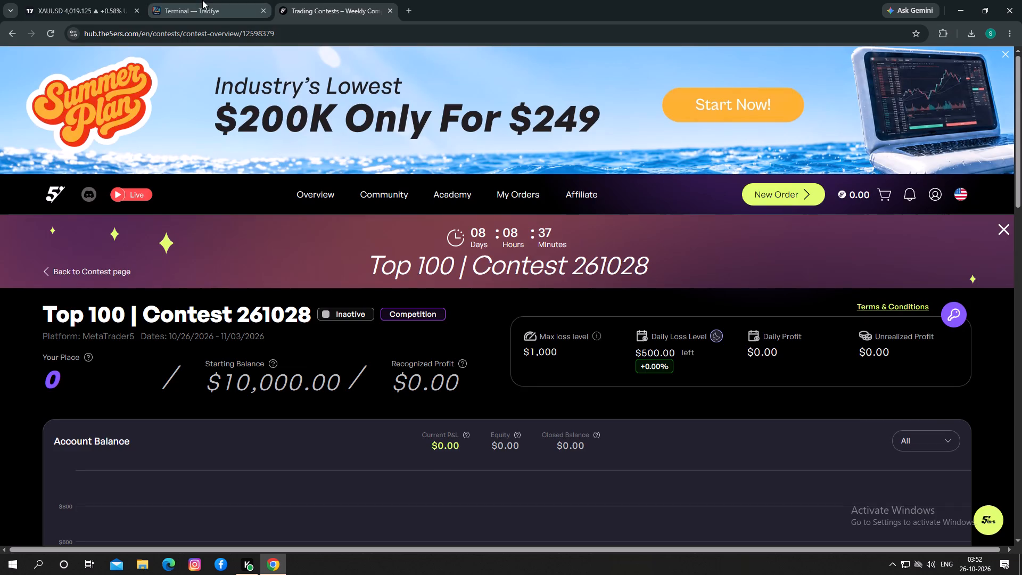
left_click_drag(720, 332, 677, 340)
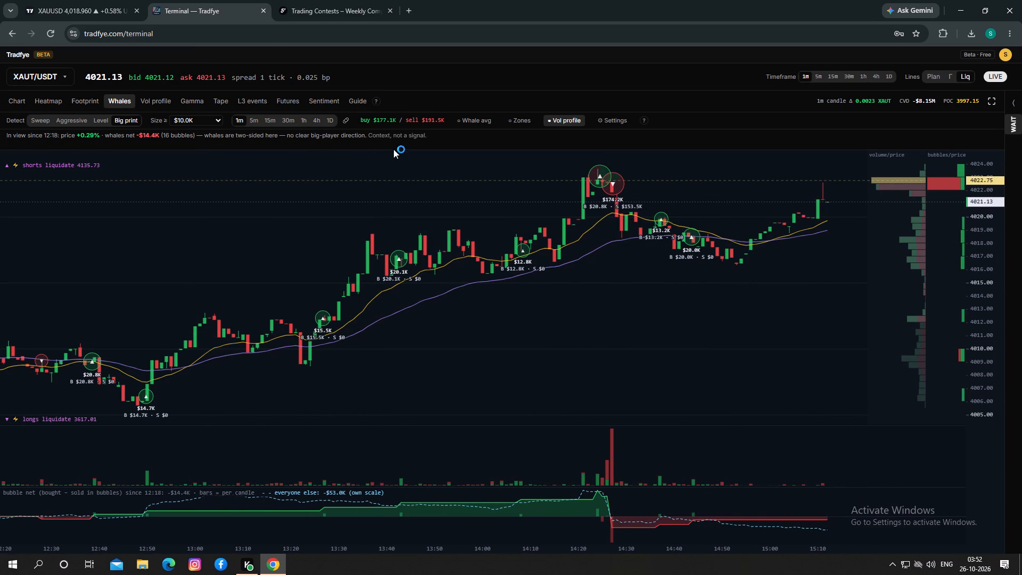
left_click_drag(589, 239, 566, 241)
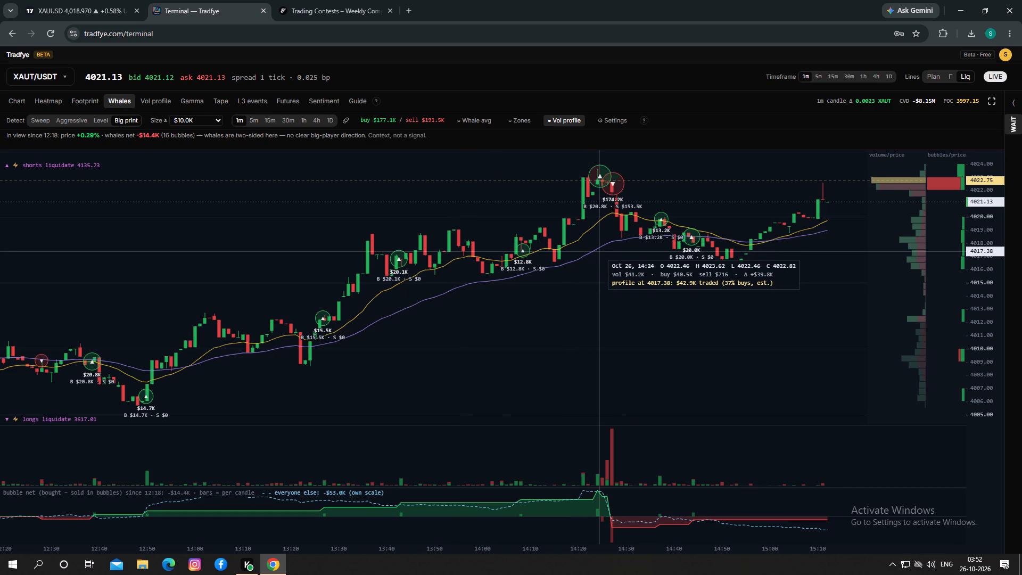
left_click_drag(815, 321, 815, 320)
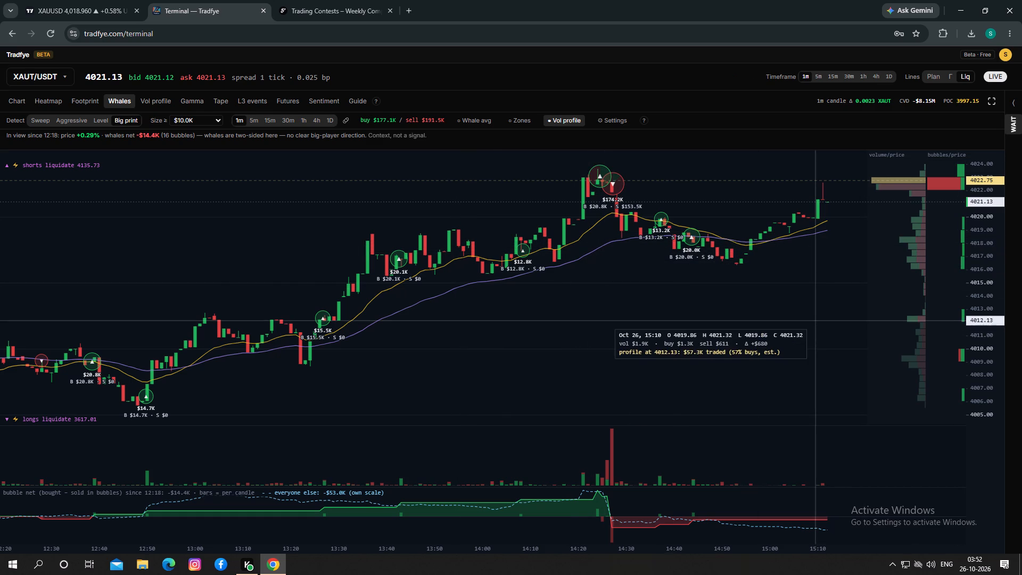
left_click_drag(815, 320, 803, 321)
left_click_drag(777, 293, 778, 303)
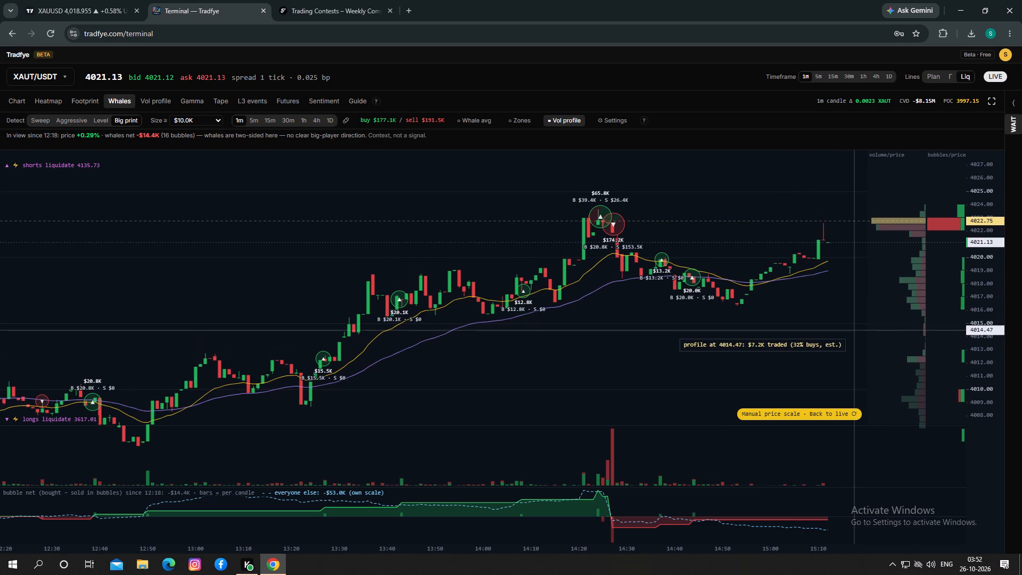
left_click(856, 410)
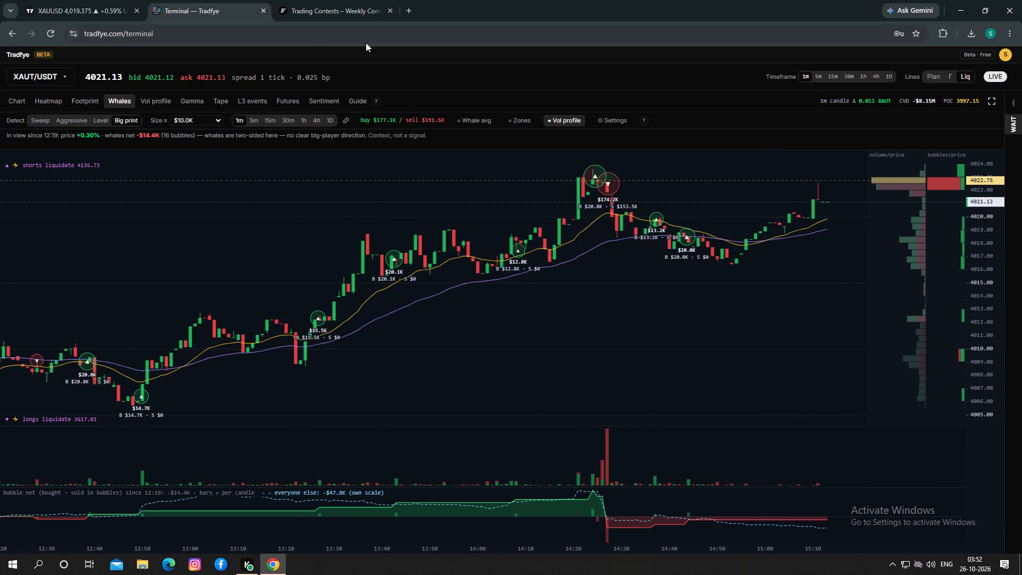
Back on the TradingView XAUUSD chart, set the open position's stop loss to 4,017.812 and confirm it with the pending 4,022.090 take profit.
left_click(120, 0)
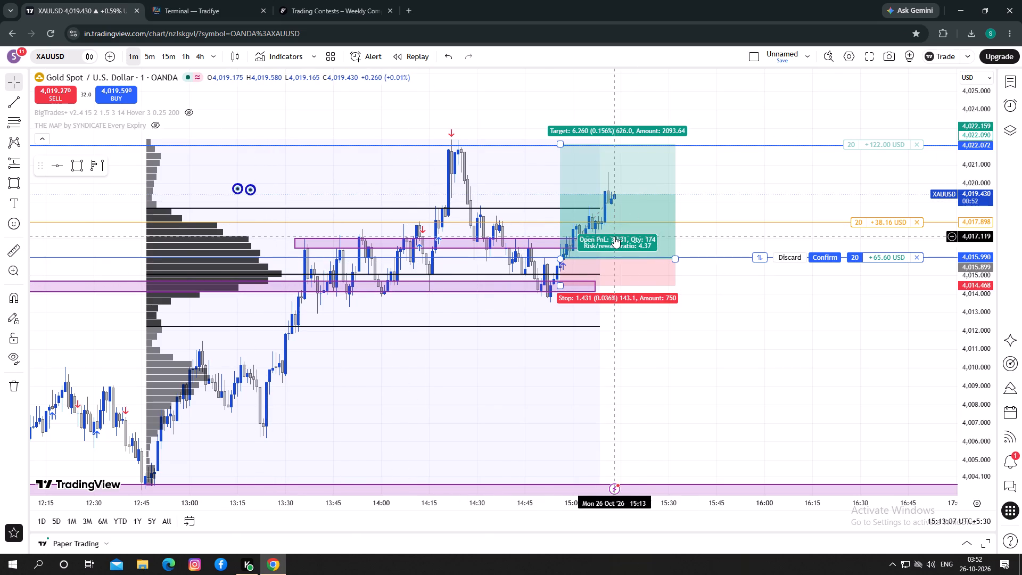
left_click_drag(687, 322, 649, 312)
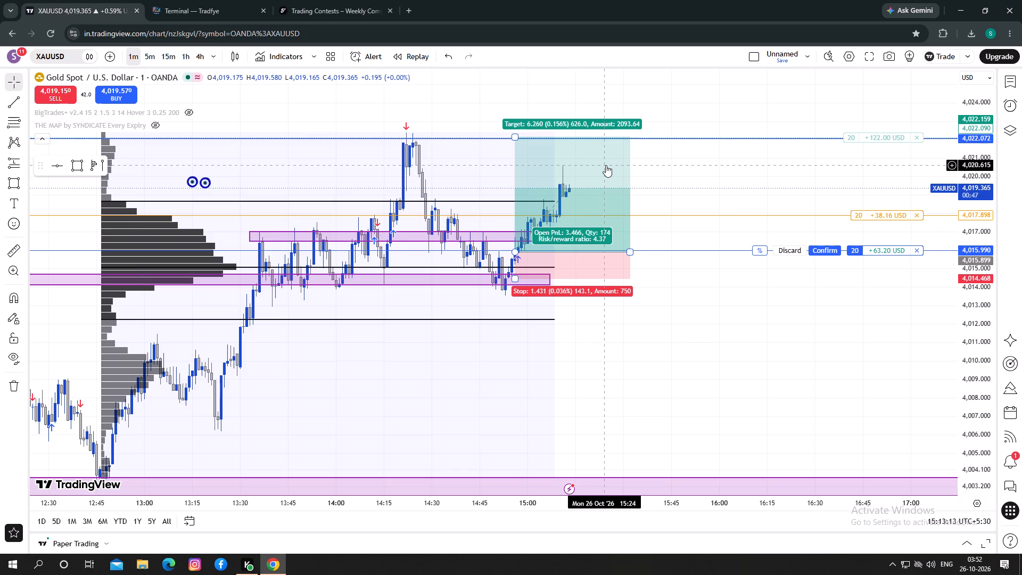
left_click_drag(880, 216, 905, 190)
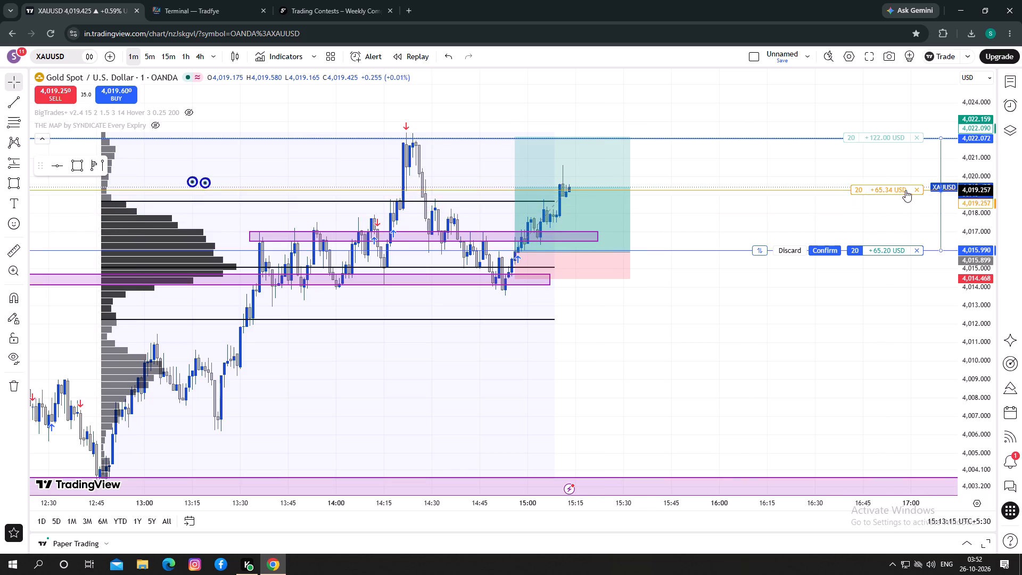
left_click_drag(905, 190, 938, 166)
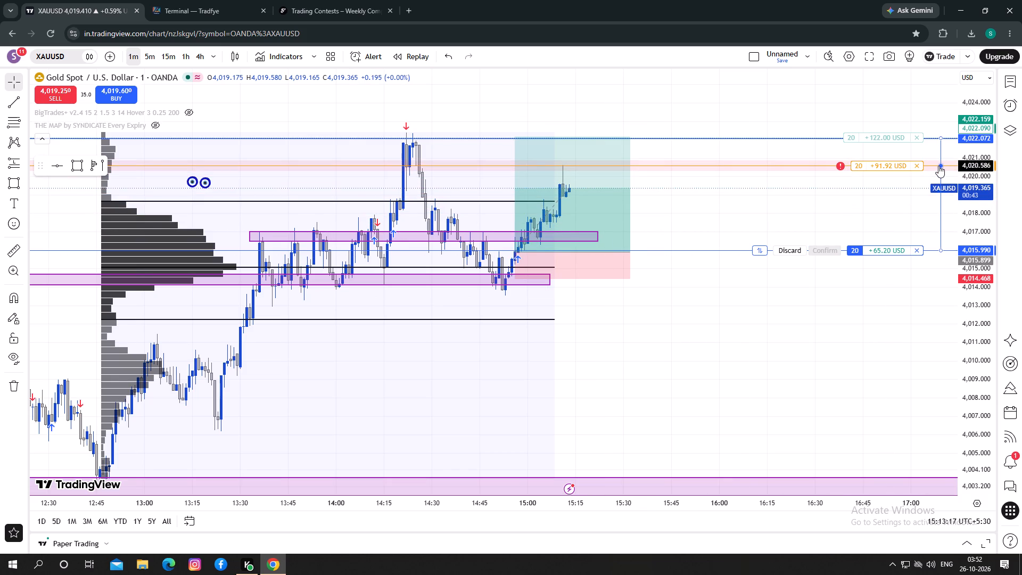
left_click_drag(938, 166, 944, 164)
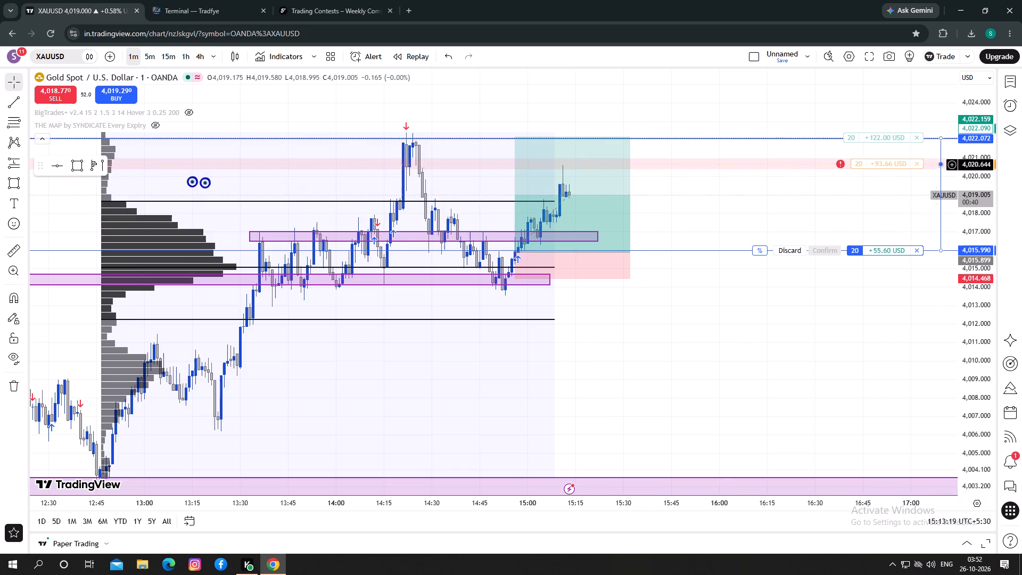
left_click_drag(886, 163, 889, 217)
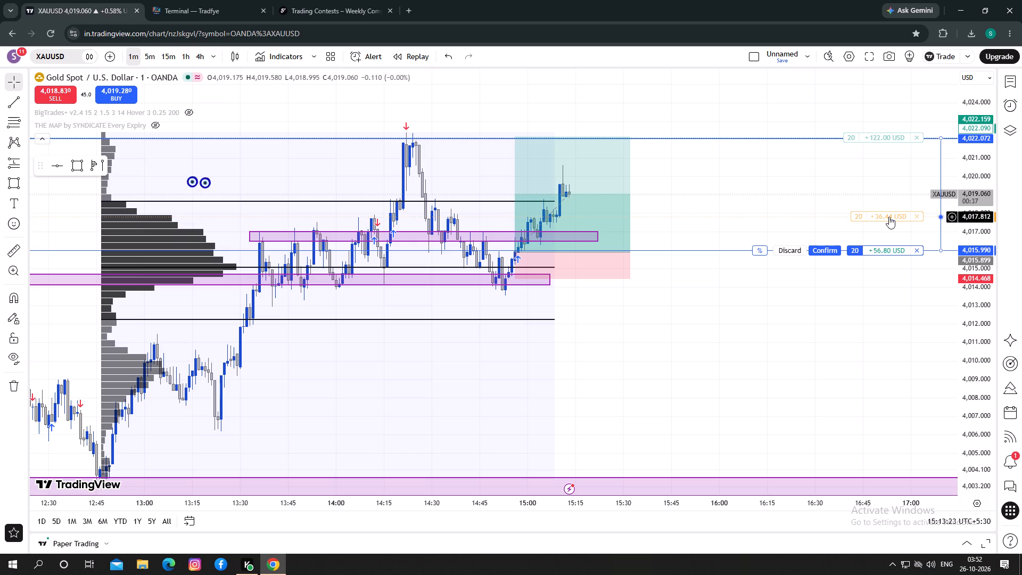
left_click(822, 249)
double_click(814, 323)
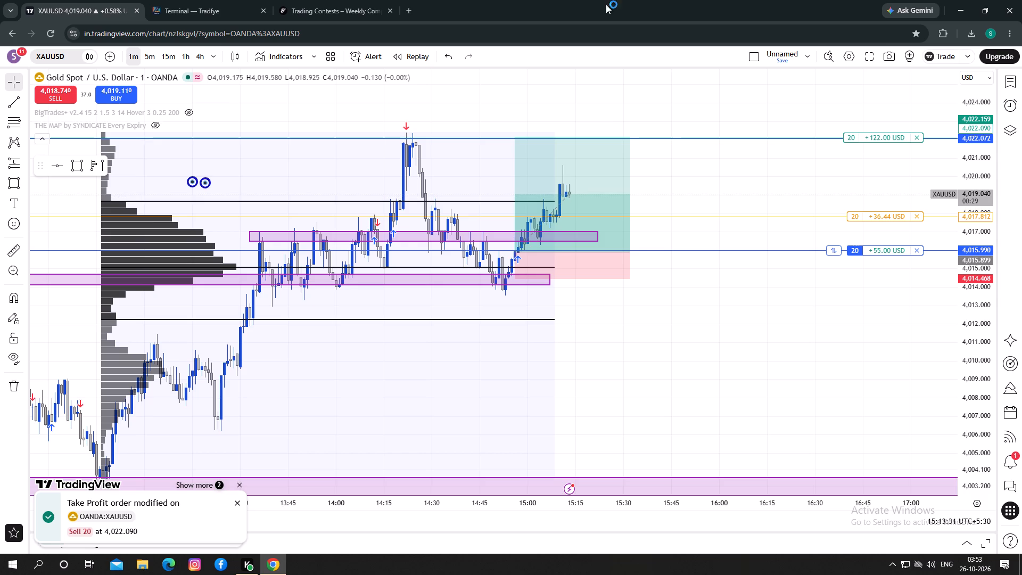
Lower the target of the long position drawing on the XAUUSD chart to 4,022.032.
left_click_drag(677, 189, 768, 210)
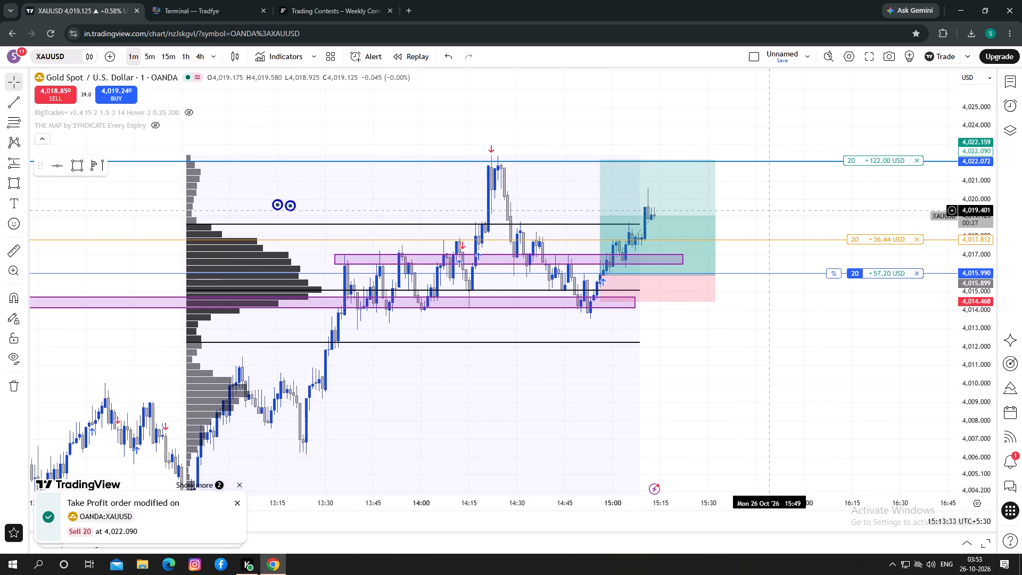
left_click_drag(768, 210, 606, 200)
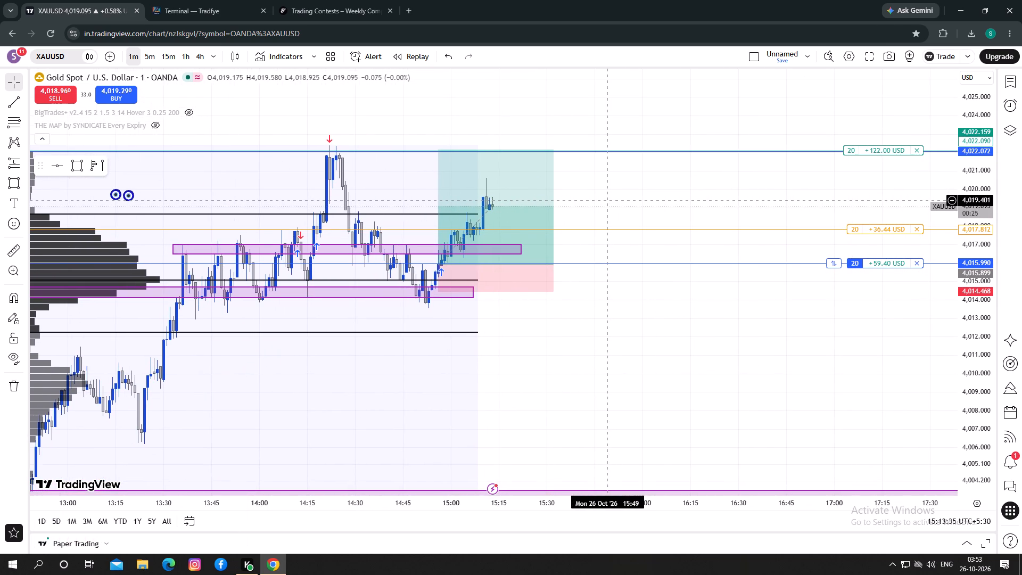
left_click_drag(606, 200, 576, 202)
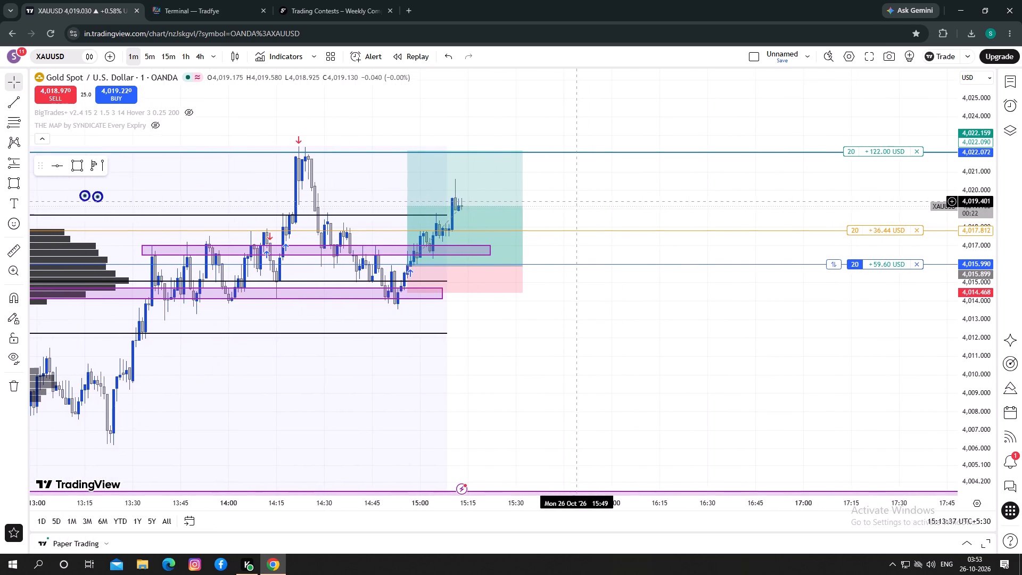
left_click_drag(576, 202, 717, 211)
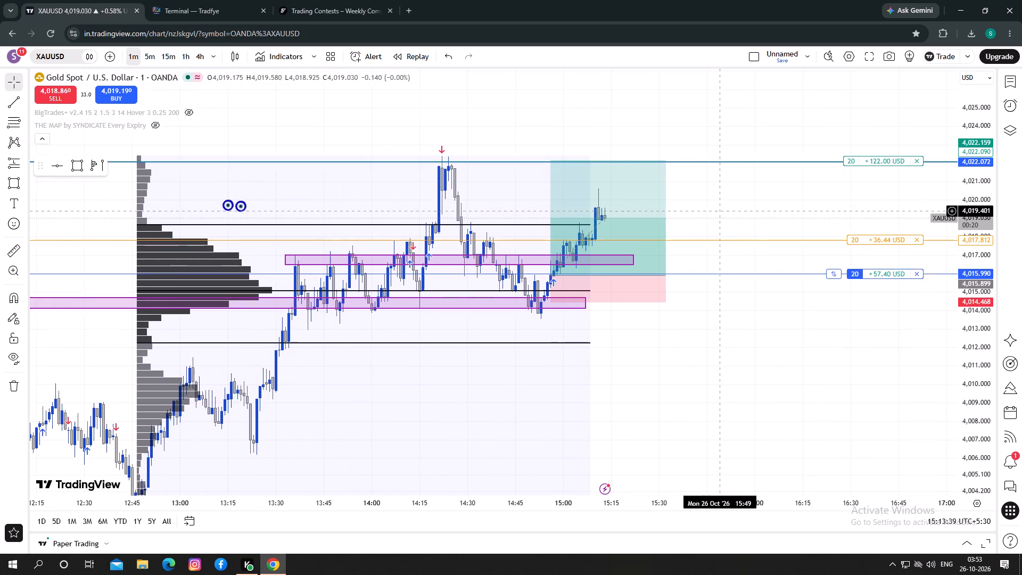
left_click_drag(717, 211, 712, 213)
left_click(731, 332)
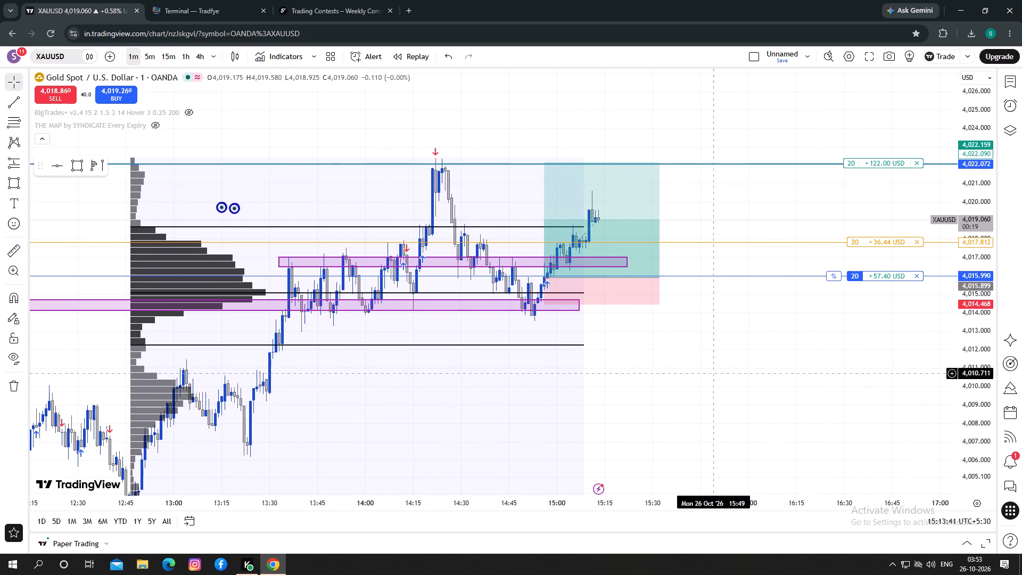
left_click_drag(545, 159, 548, 185)
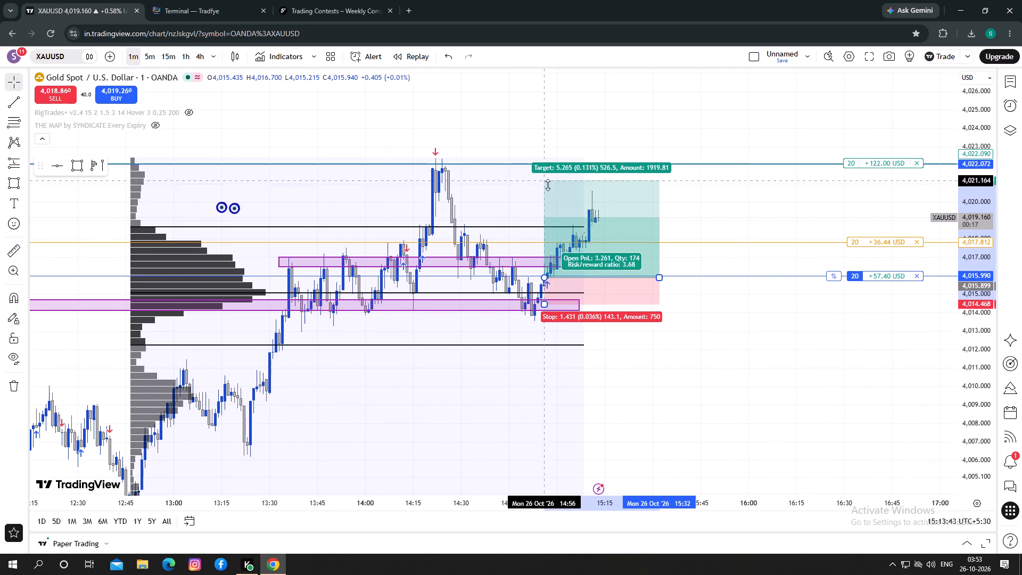
left_click_drag(548, 185, 554, 163)
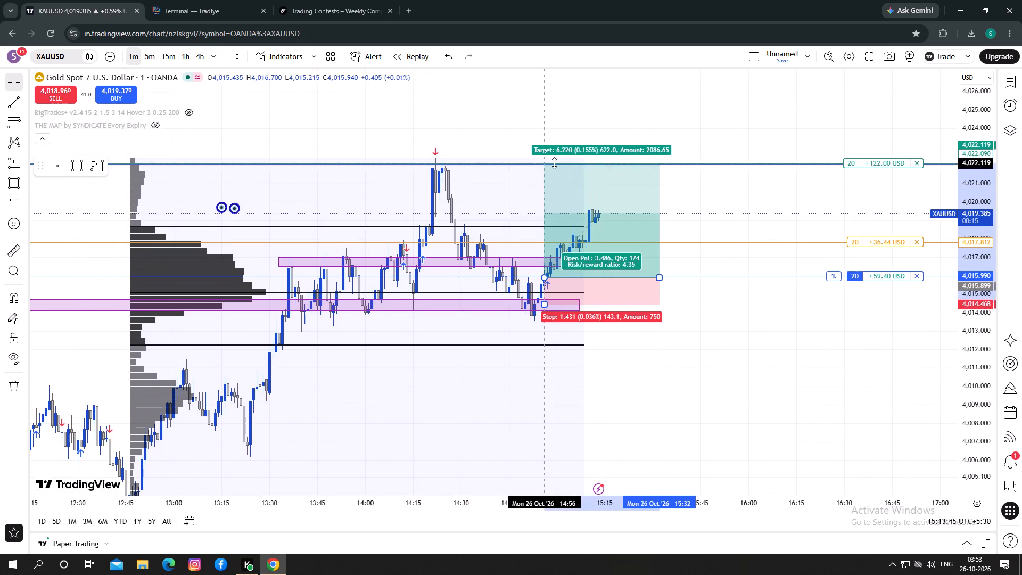
left_click_drag(554, 163, 559, 165)
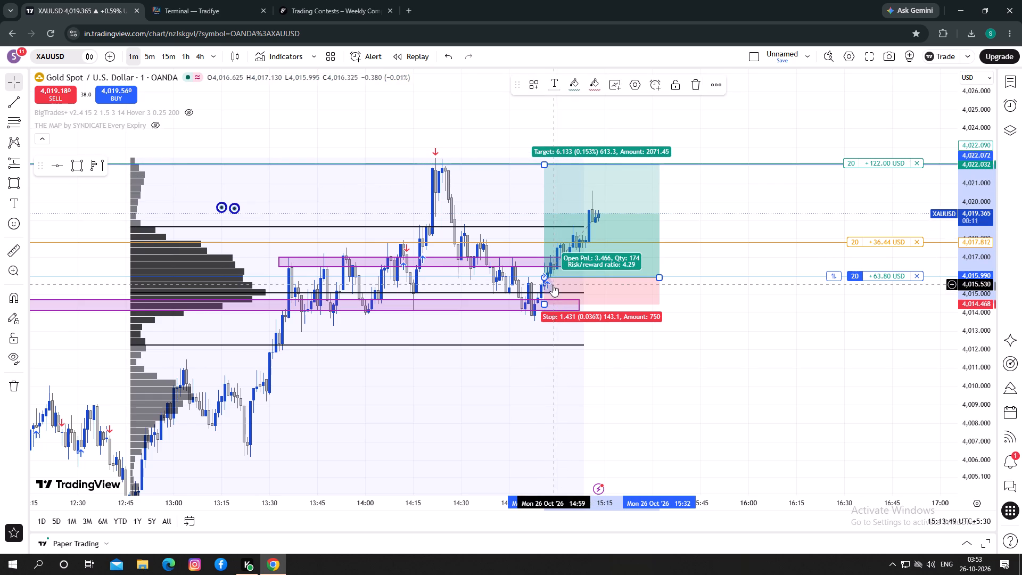
Measure the price range from near the long position drawing's stop level up to its target.
left_click(7, 259)
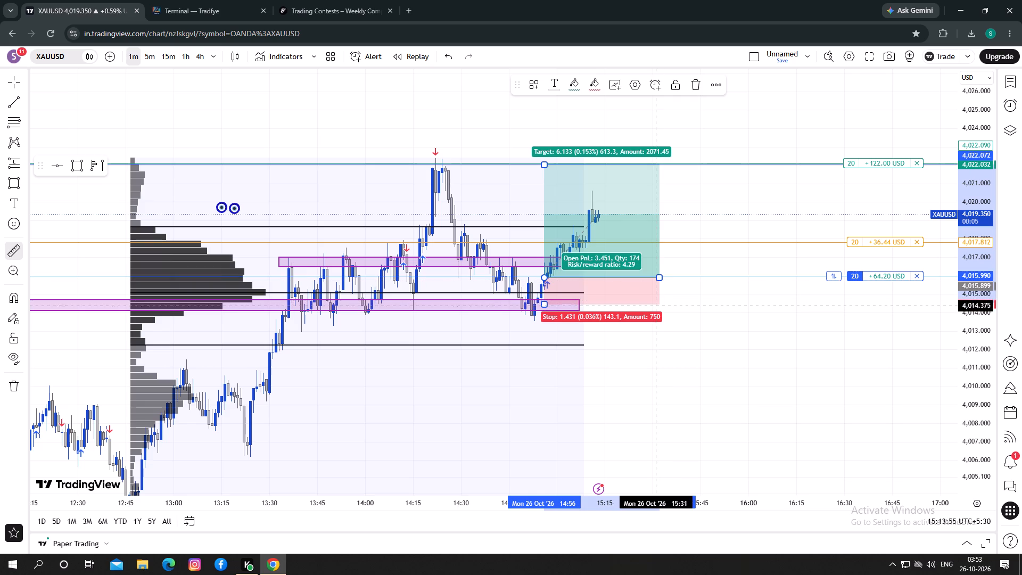
left_click(656, 305)
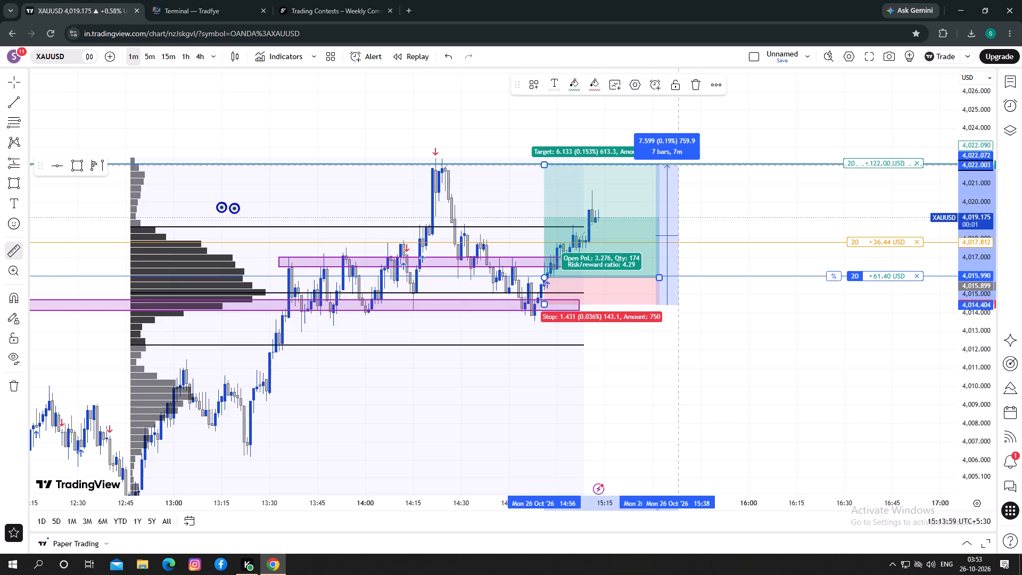
right_click(699, 212)
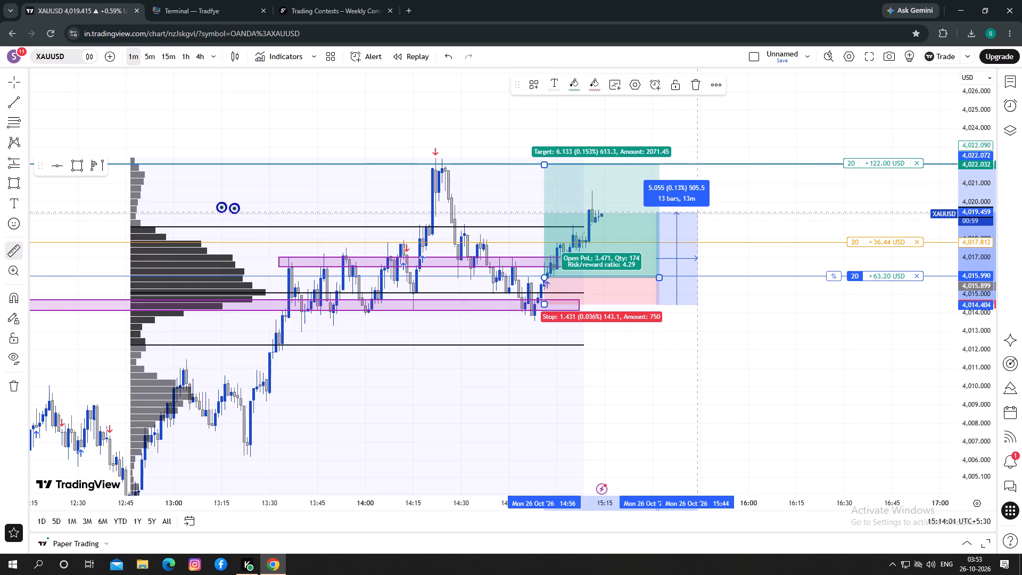
Find the Fib retracement among the drawing tools and add it to the favourites.
left_click(21, 143)
left_click(27, 141)
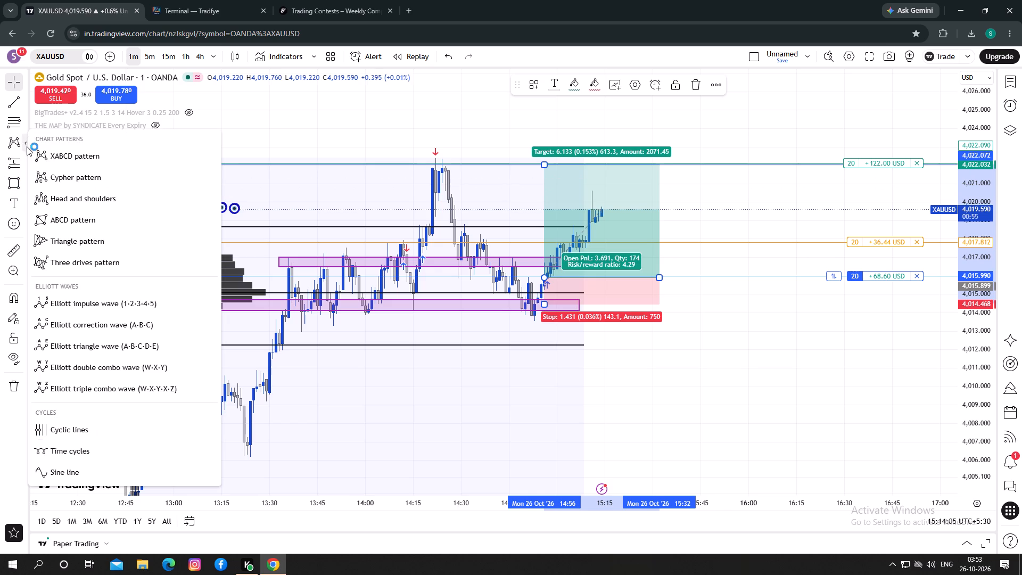
left_click(23, 161)
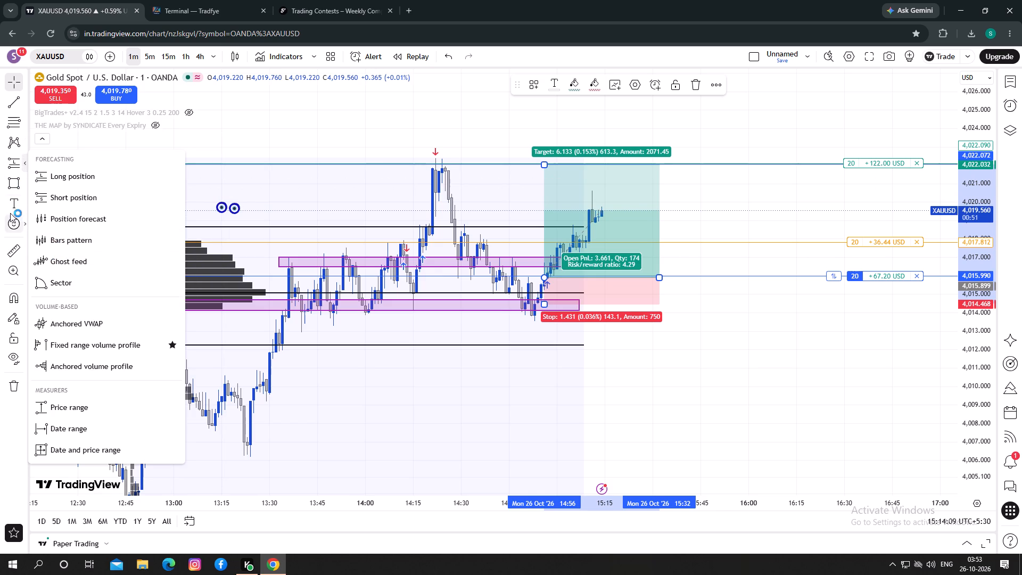
left_click(28, 176)
left_click(26, 182)
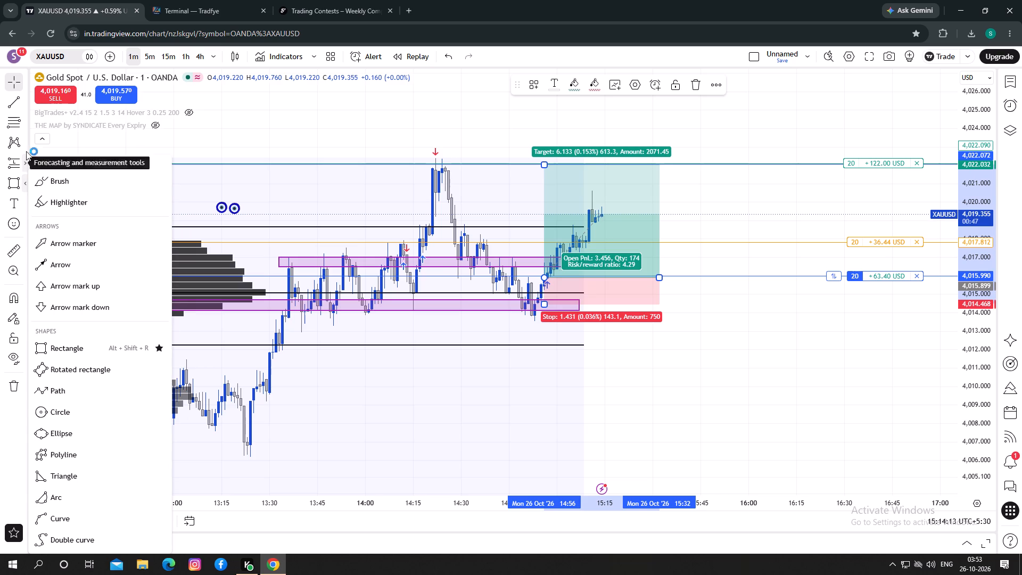
left_click(22, 124)
left_click(51, 139)
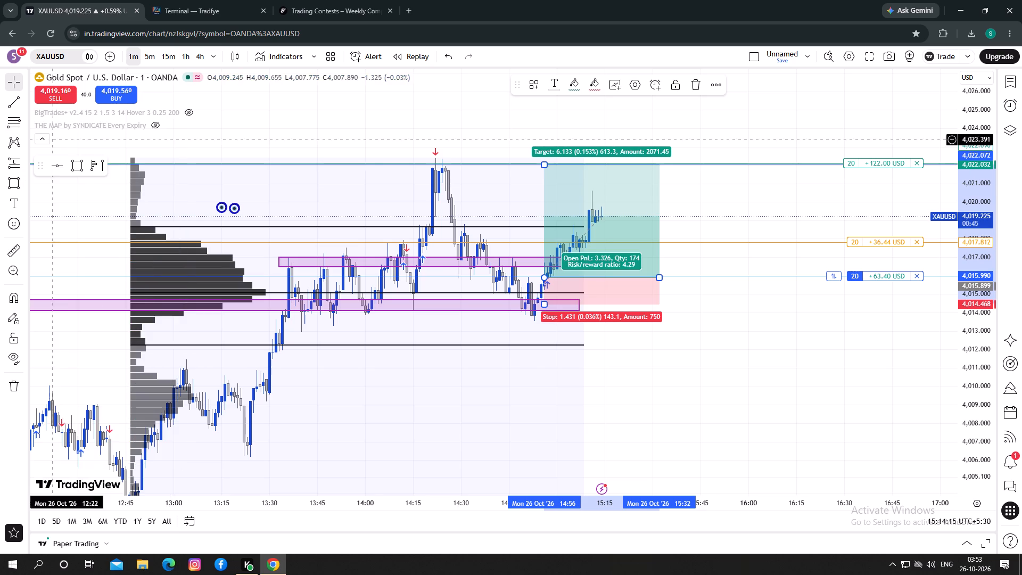
left_click(17, 126)
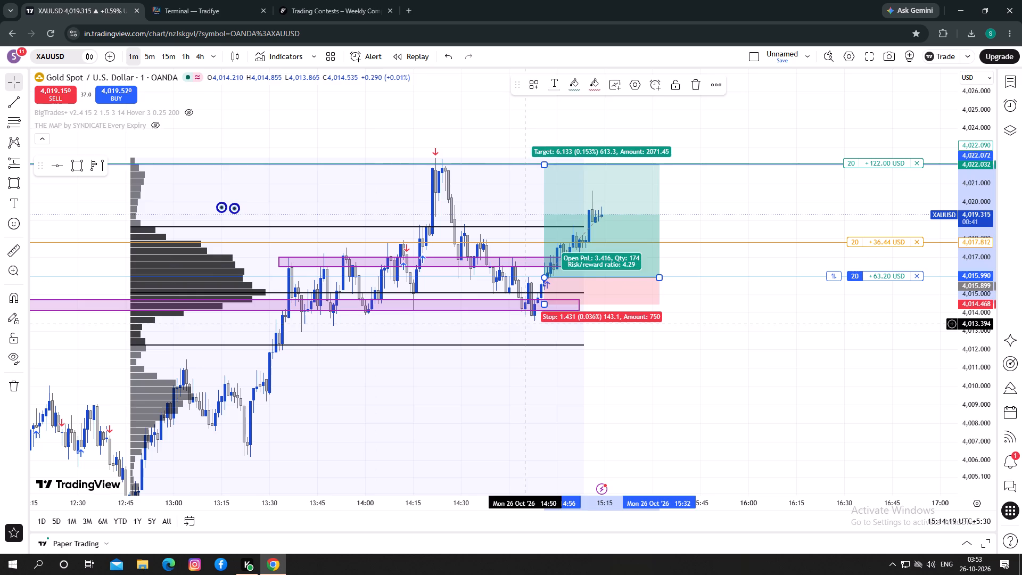
left_click(526, 324)
left_click(13, 121)
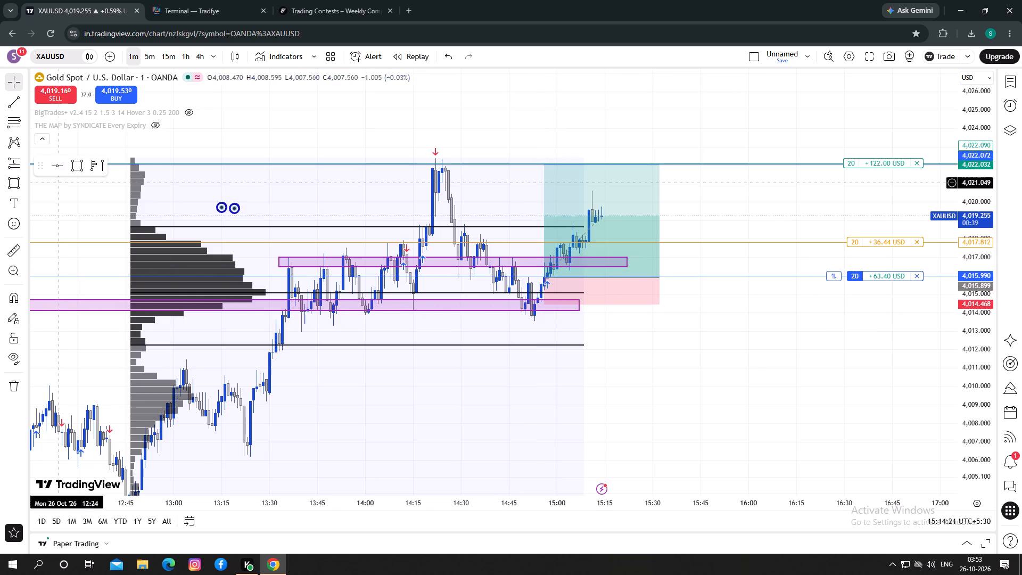
left_click(7, 125)
left_click(18, 122)
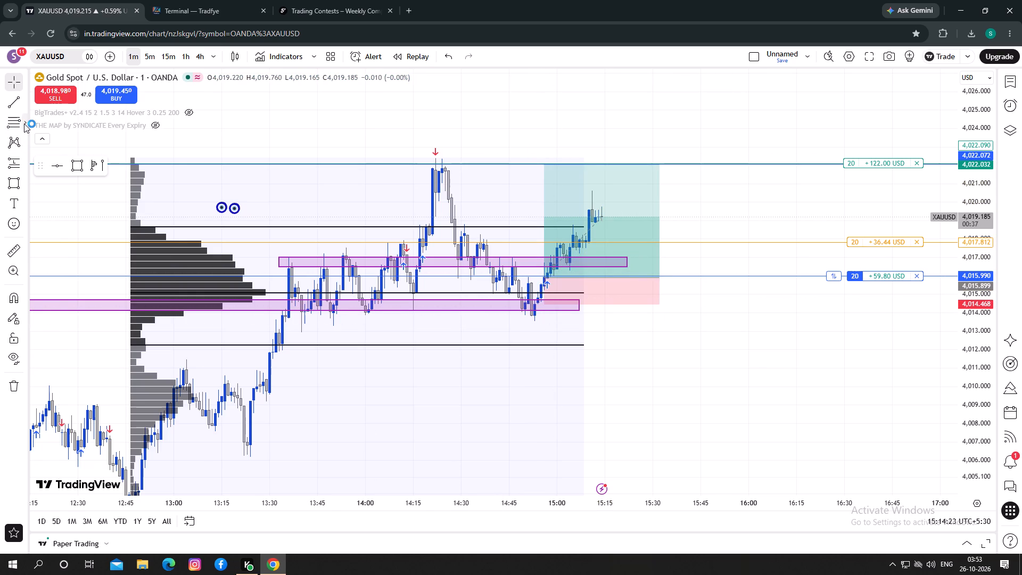
left_click(24, 124)
left_click(171, 132)
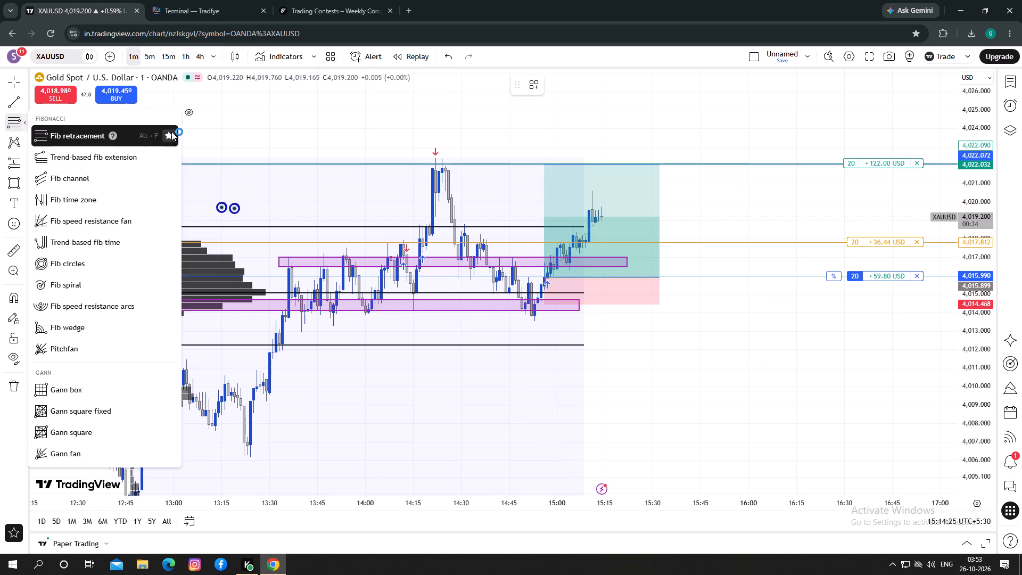
left_click(363, 124)
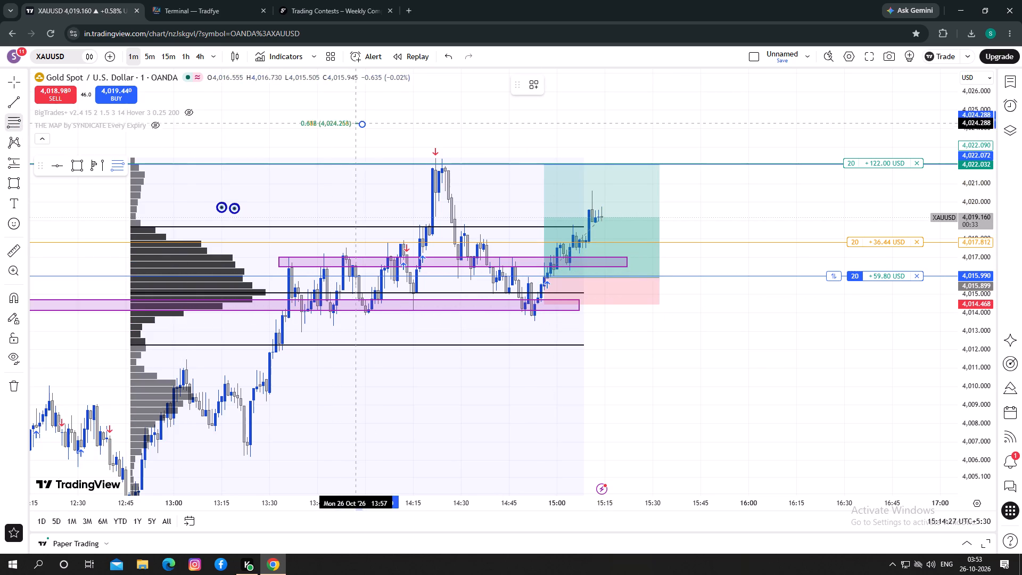
right_click(357, 123)
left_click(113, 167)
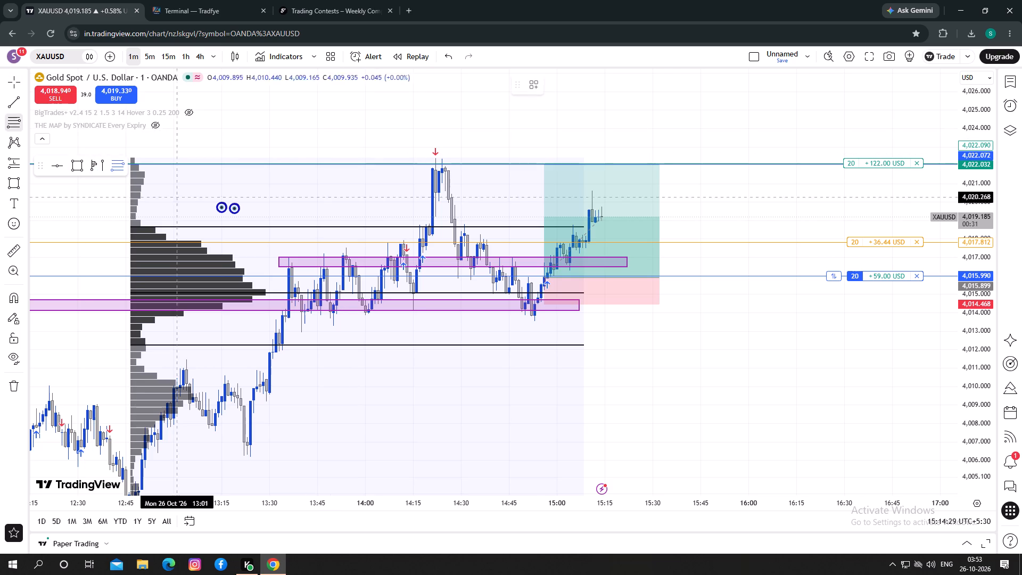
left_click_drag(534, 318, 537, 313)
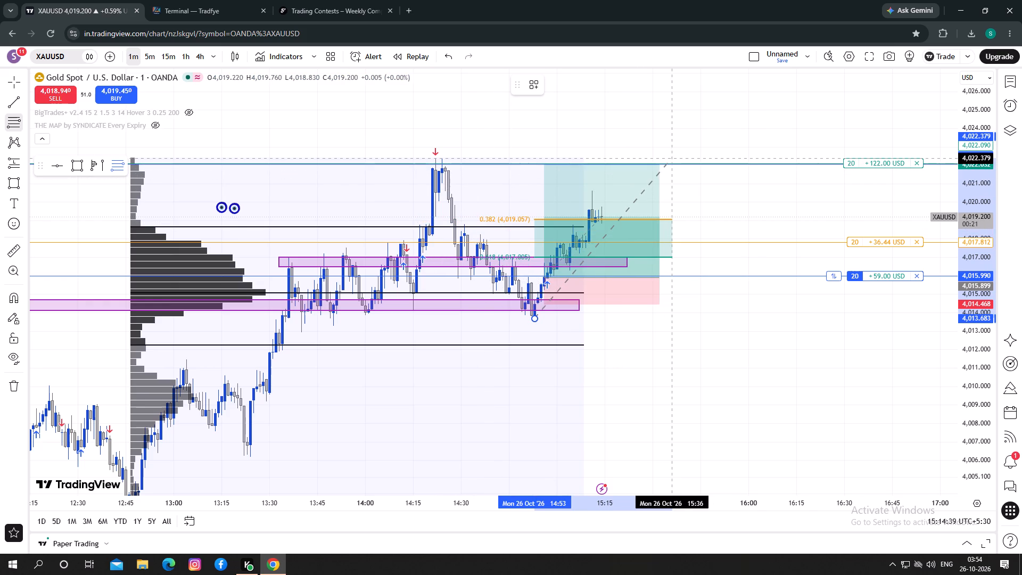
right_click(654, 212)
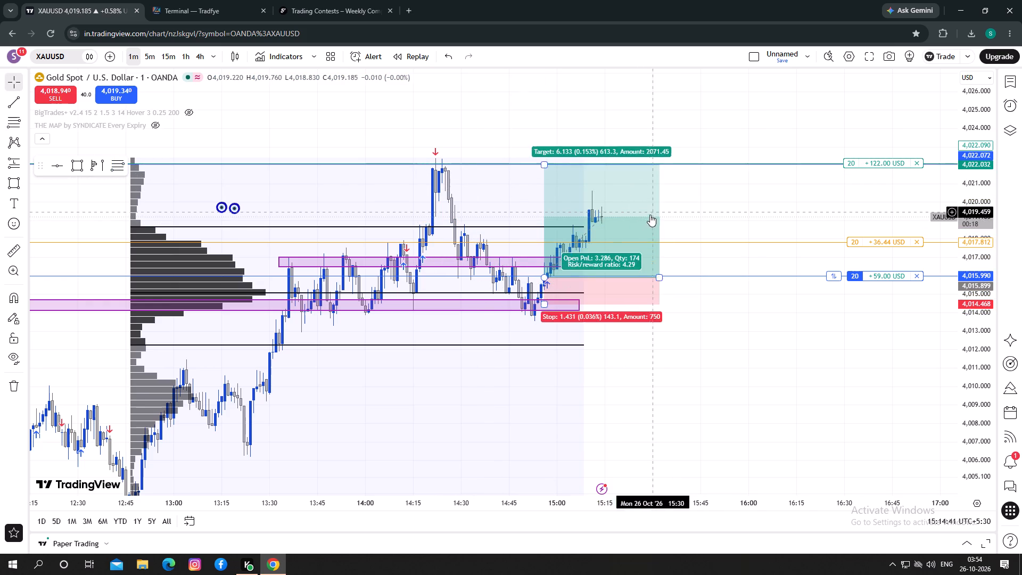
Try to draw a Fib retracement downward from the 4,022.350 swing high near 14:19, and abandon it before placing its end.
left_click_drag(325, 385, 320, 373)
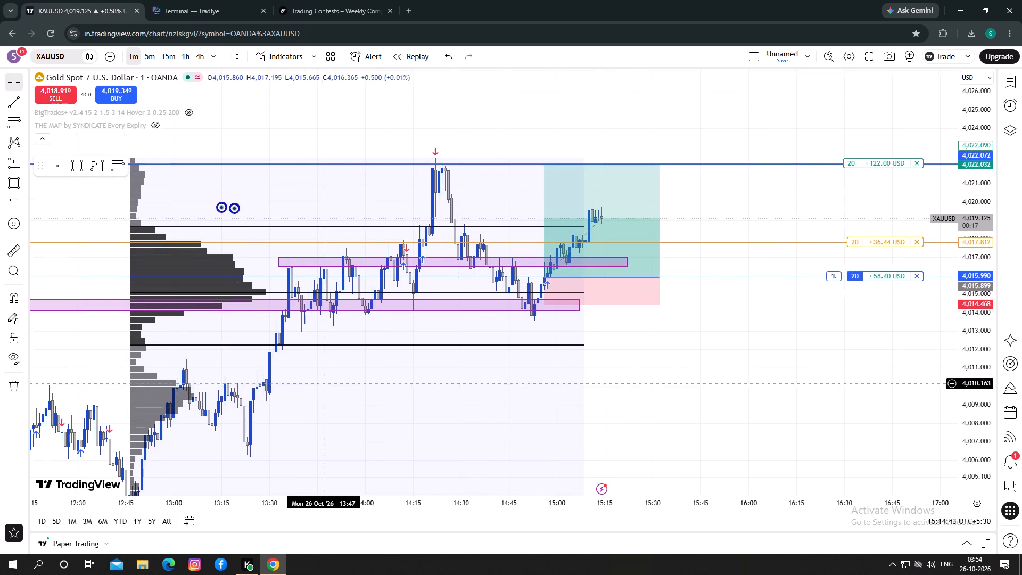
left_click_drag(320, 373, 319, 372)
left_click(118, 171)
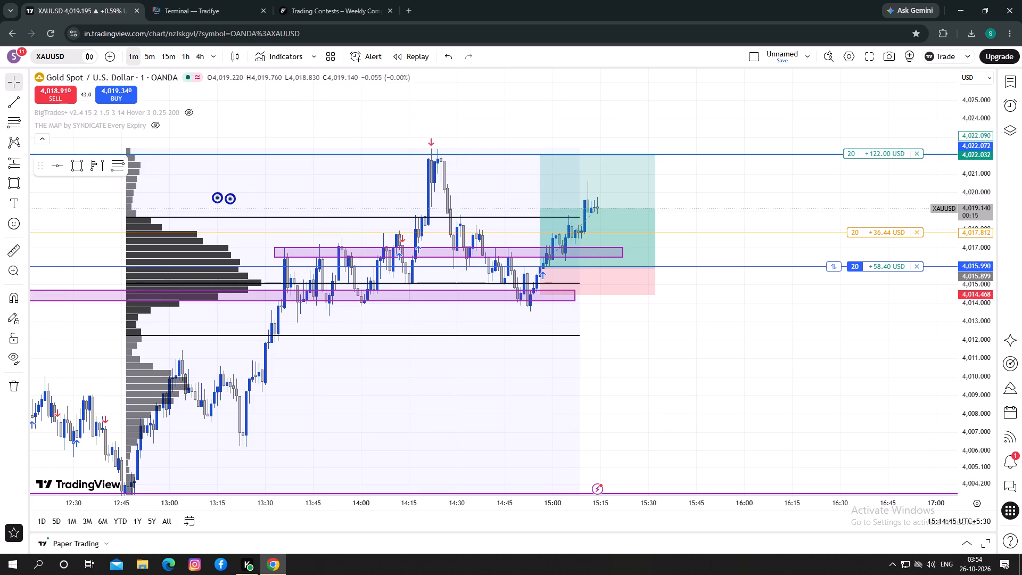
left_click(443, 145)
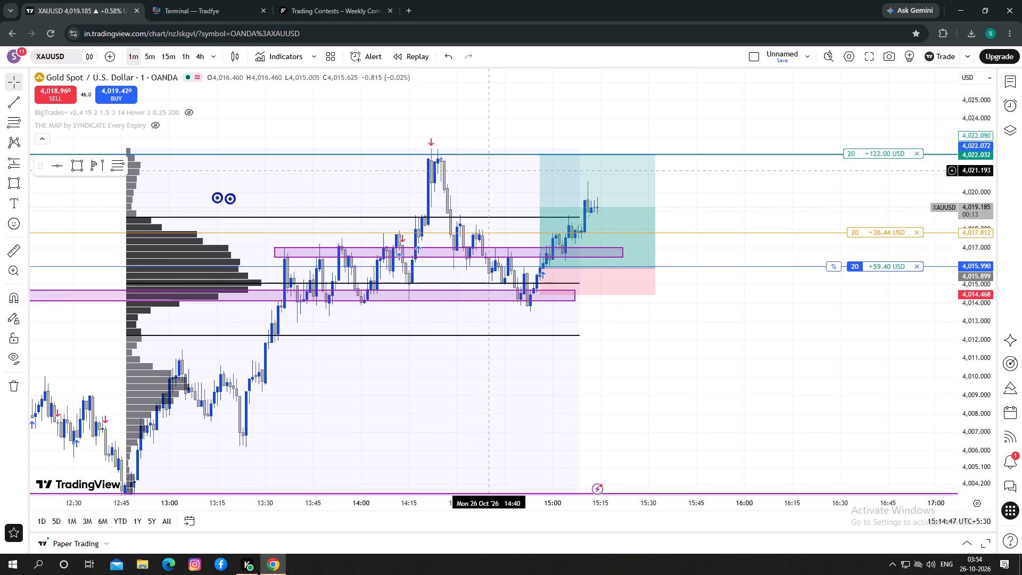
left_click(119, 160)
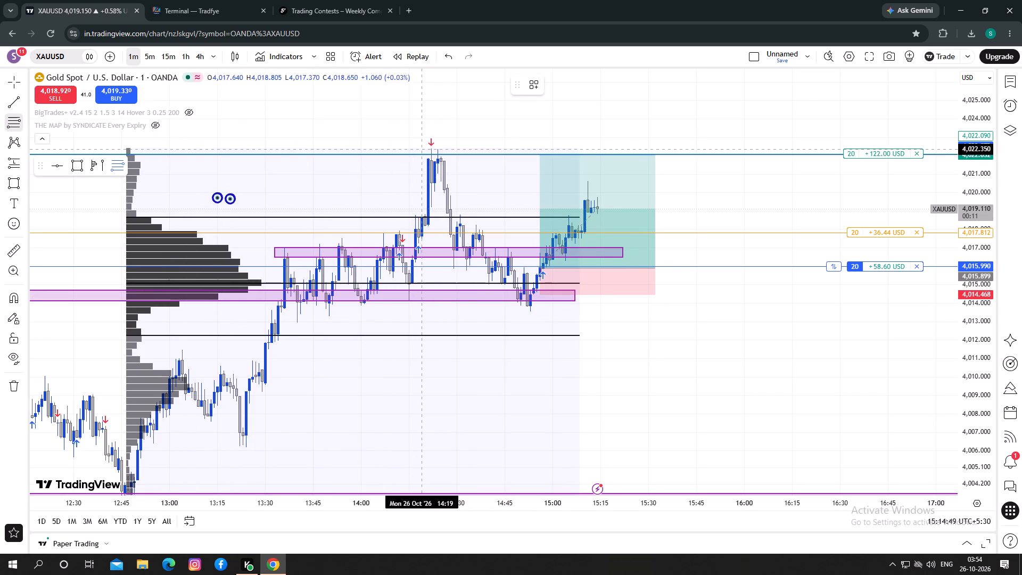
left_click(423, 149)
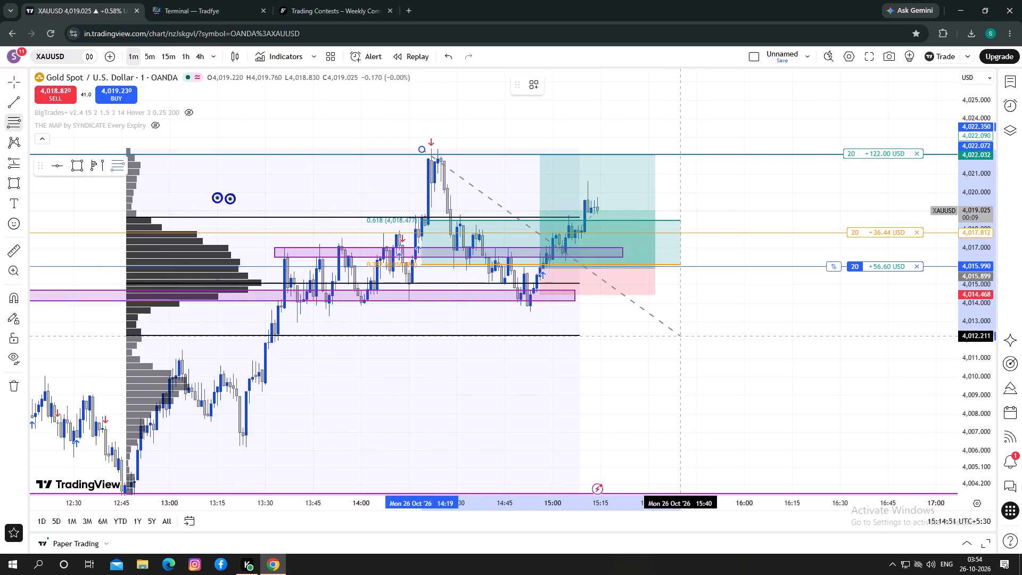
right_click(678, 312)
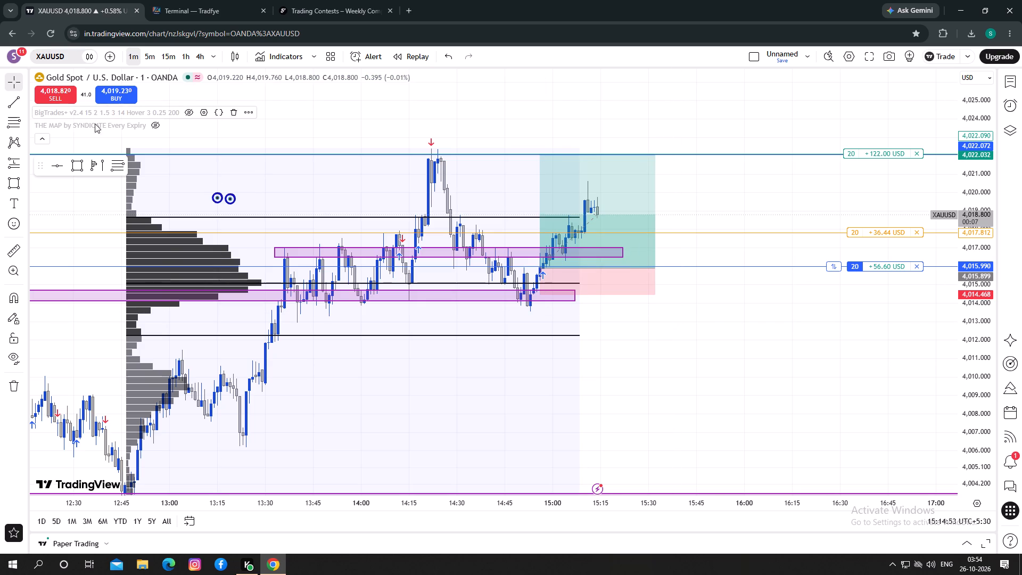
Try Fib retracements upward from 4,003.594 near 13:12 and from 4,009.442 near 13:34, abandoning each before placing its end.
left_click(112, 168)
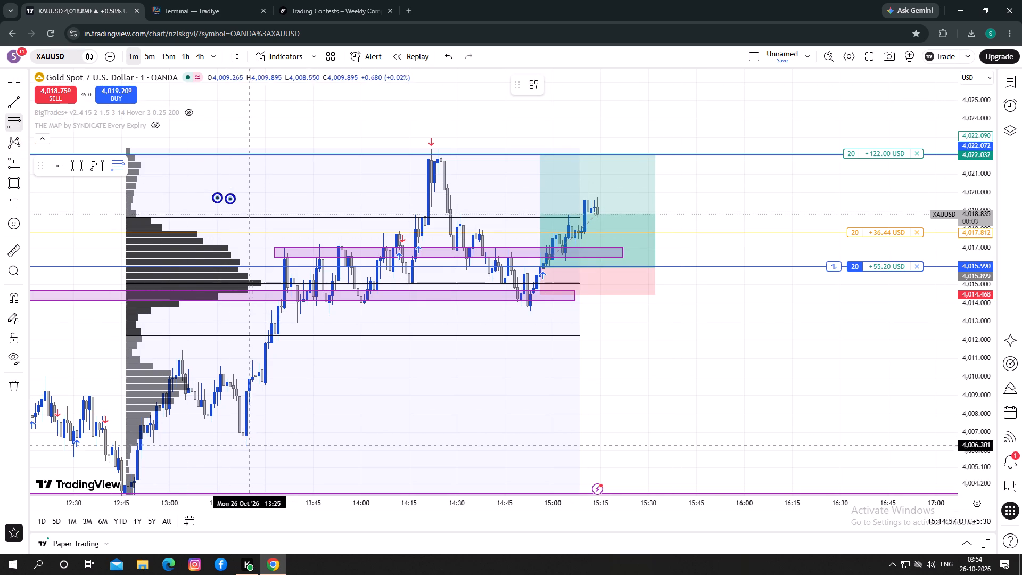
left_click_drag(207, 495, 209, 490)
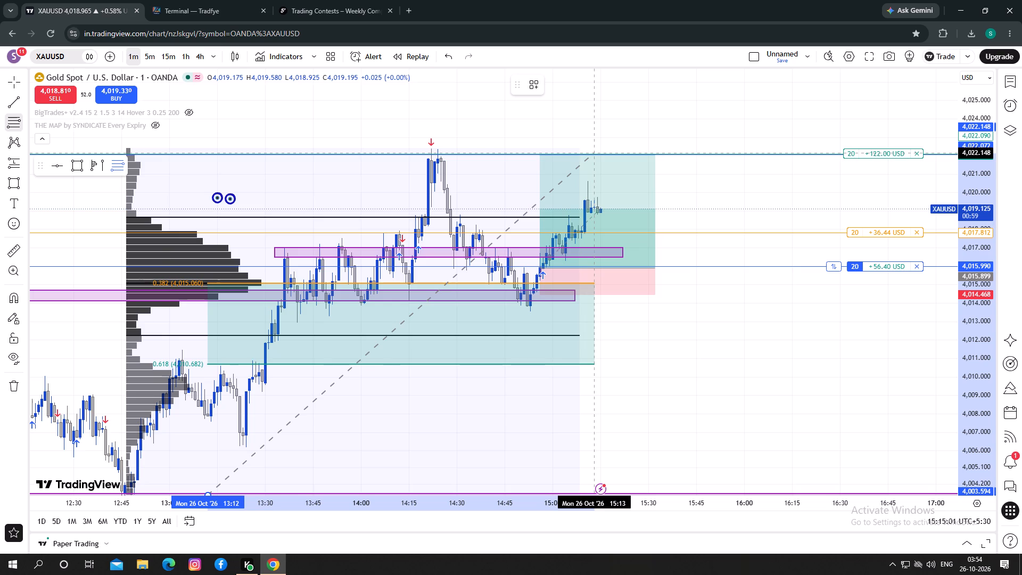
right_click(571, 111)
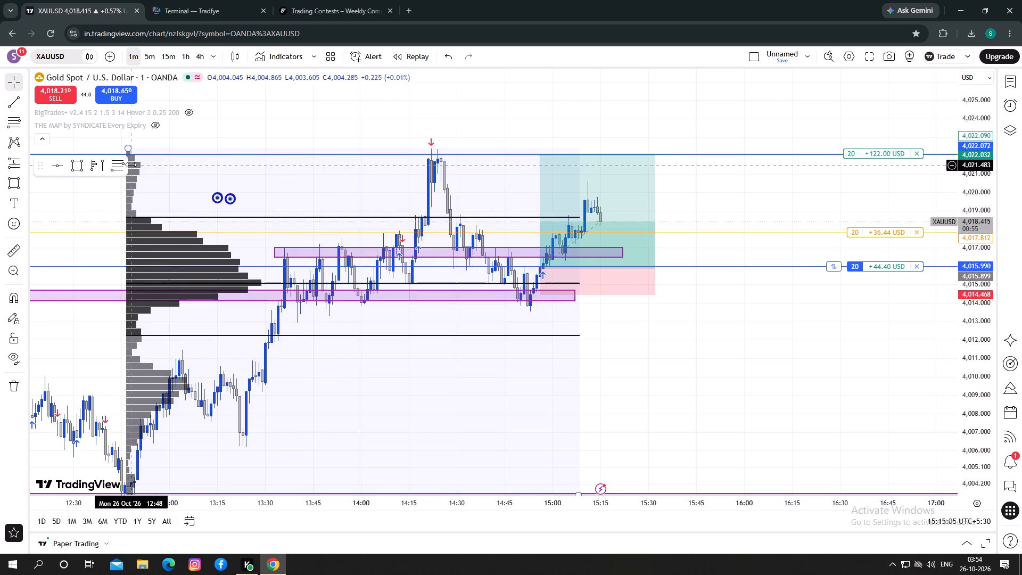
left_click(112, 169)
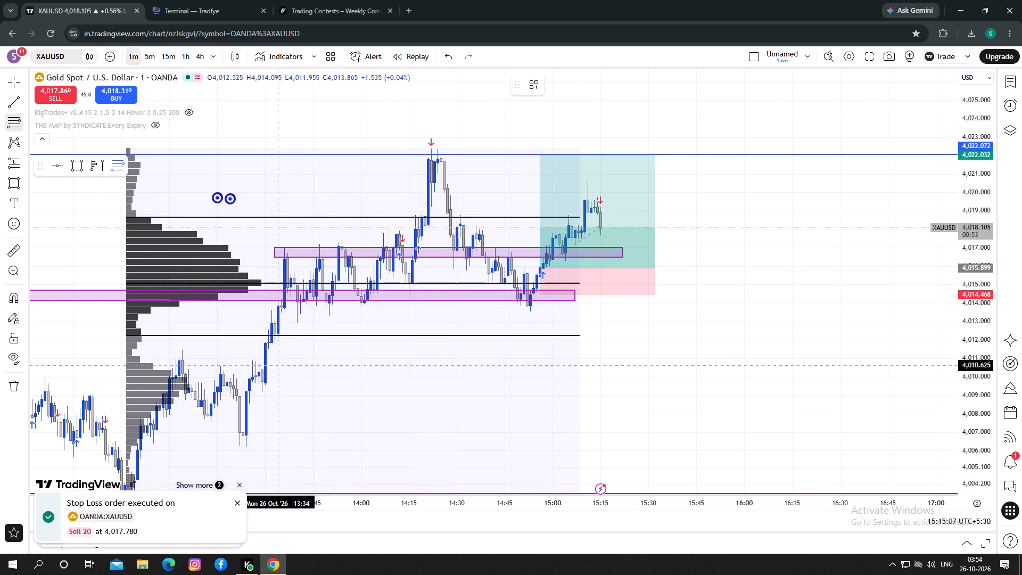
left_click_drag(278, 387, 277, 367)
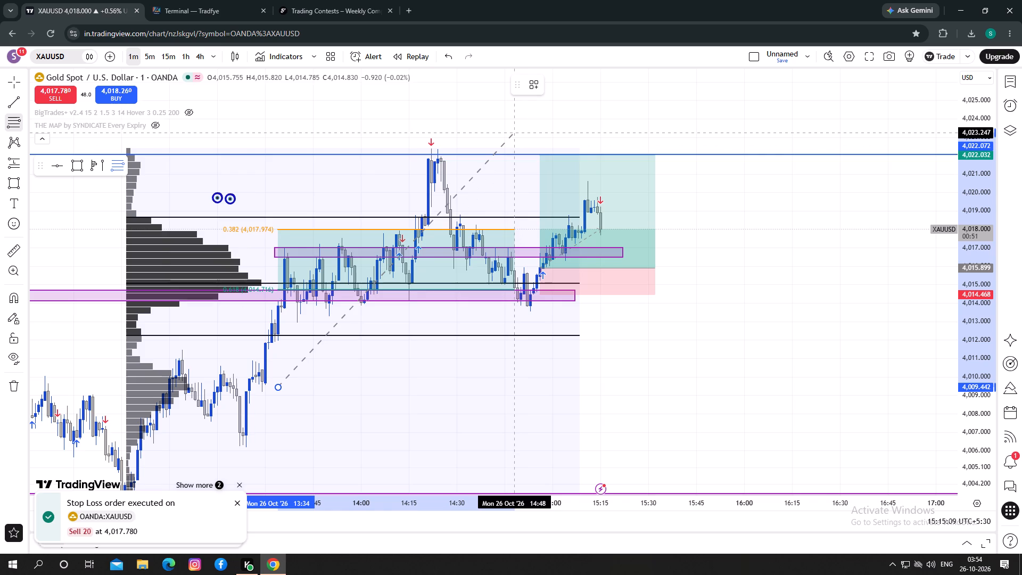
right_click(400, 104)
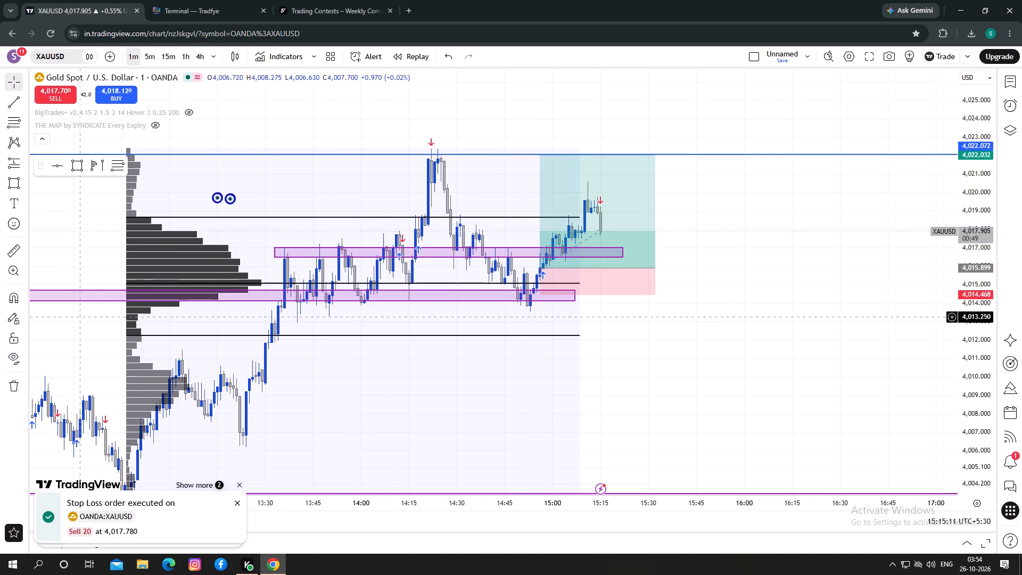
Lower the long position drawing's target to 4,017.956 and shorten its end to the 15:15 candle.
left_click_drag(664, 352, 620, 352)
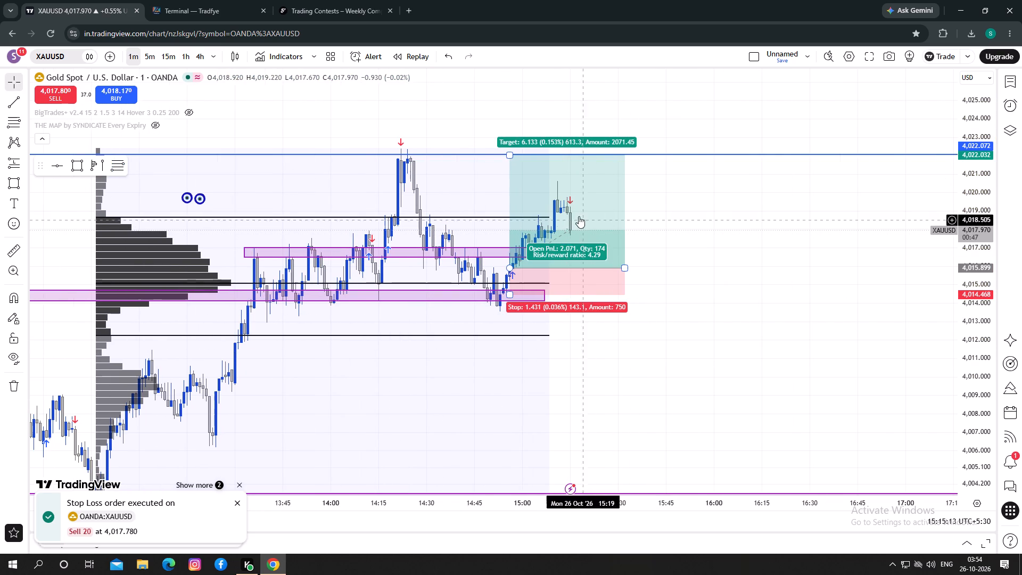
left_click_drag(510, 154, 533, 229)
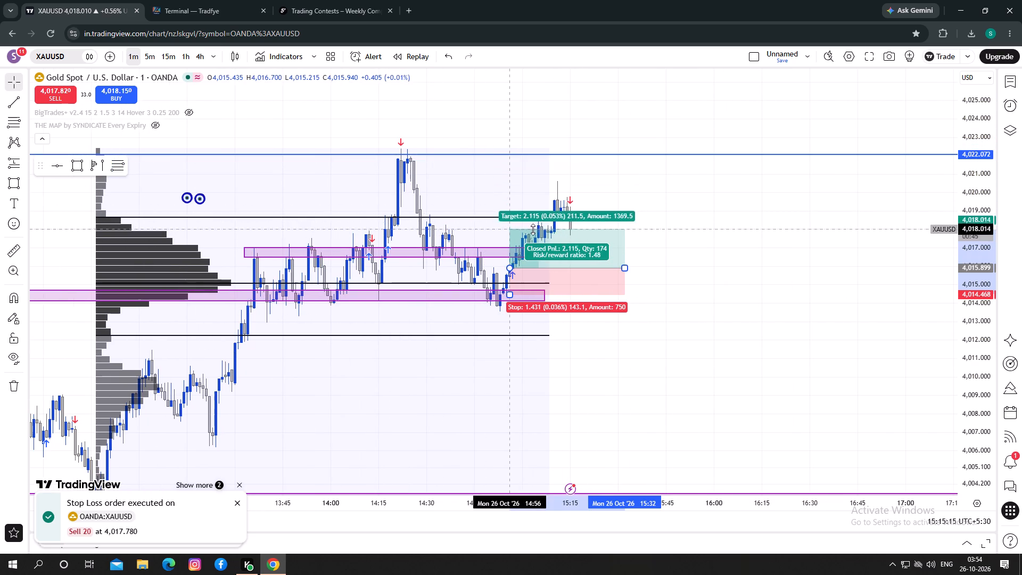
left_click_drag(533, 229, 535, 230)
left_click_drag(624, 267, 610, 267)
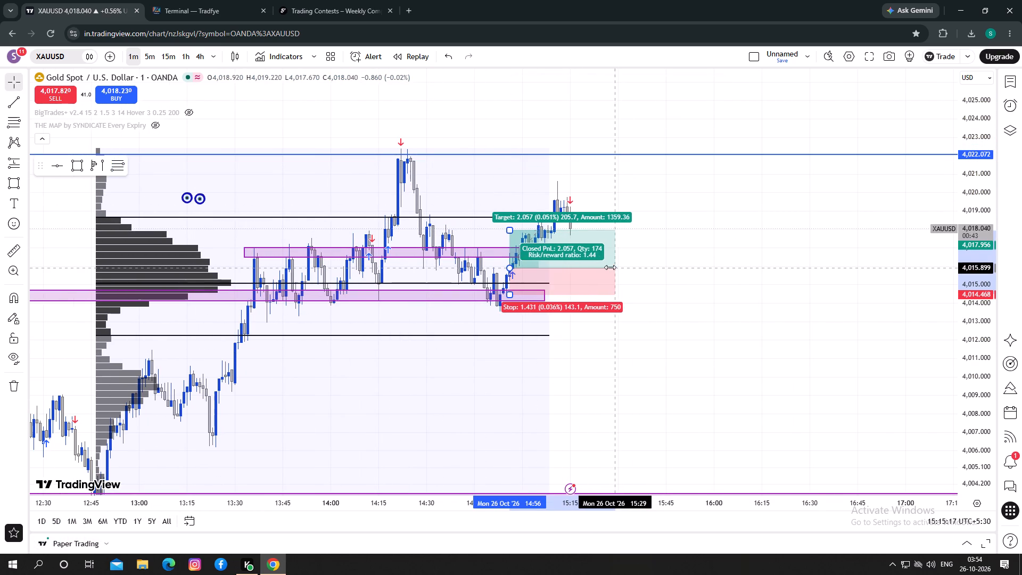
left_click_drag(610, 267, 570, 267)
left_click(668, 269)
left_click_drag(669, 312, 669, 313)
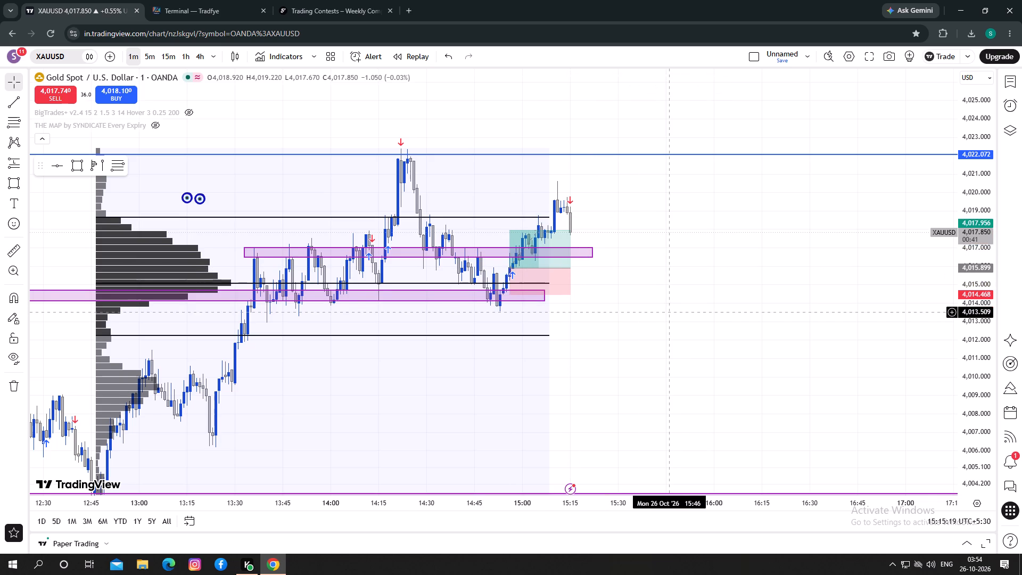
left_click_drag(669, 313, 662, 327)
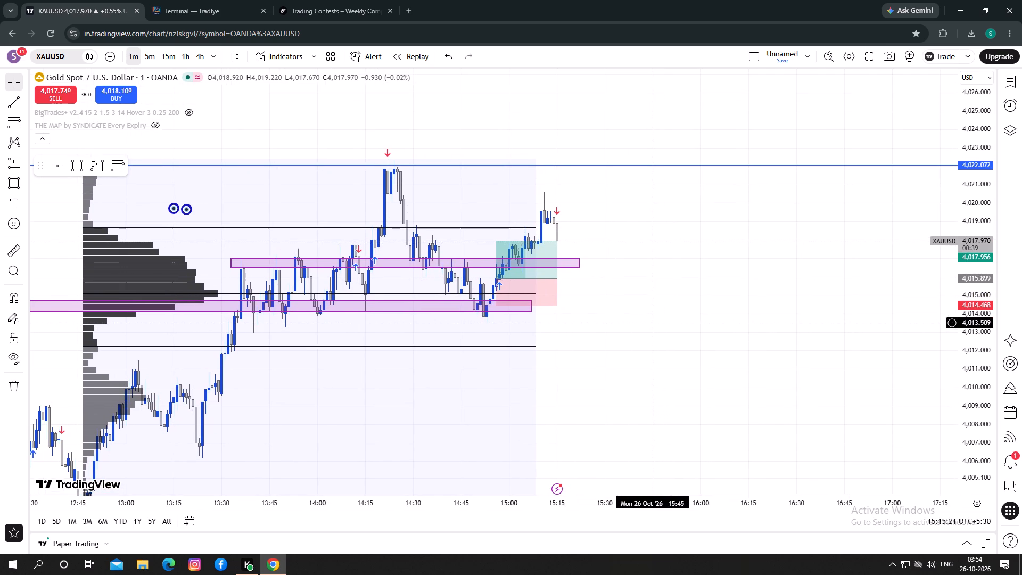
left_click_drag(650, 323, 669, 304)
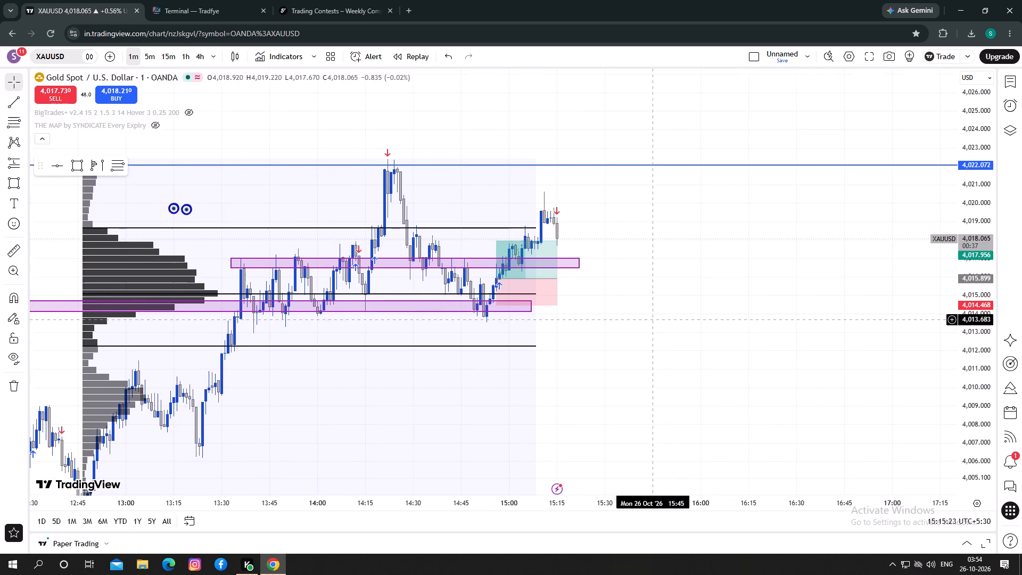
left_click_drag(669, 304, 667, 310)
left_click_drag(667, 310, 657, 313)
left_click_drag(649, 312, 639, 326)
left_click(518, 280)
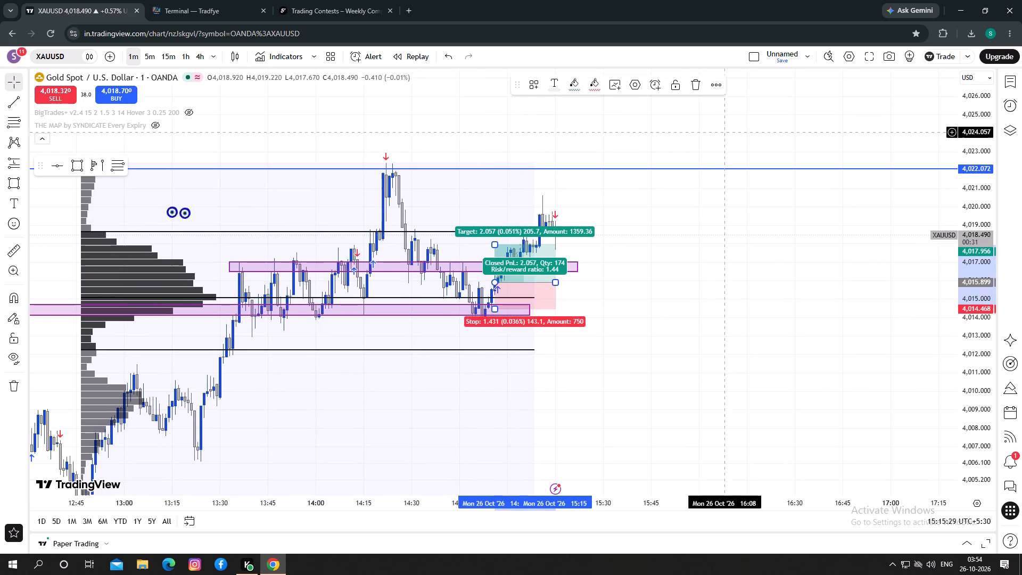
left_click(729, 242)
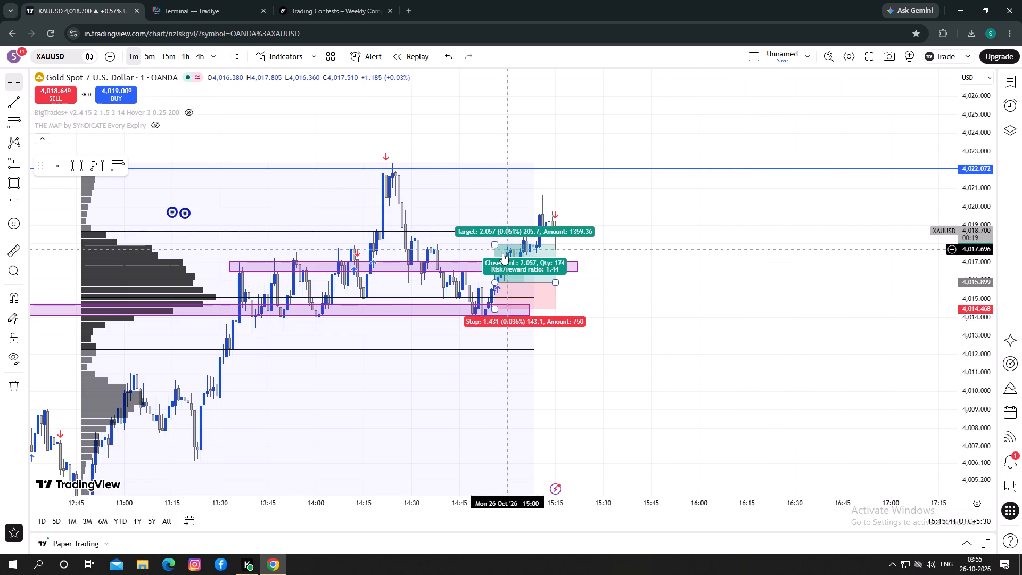
Raise the long position drawing's target to 4,022.119, near the blue horizontal line, and extend its end to about 15:30.
left_click_drag(492, 245, 573, 167)
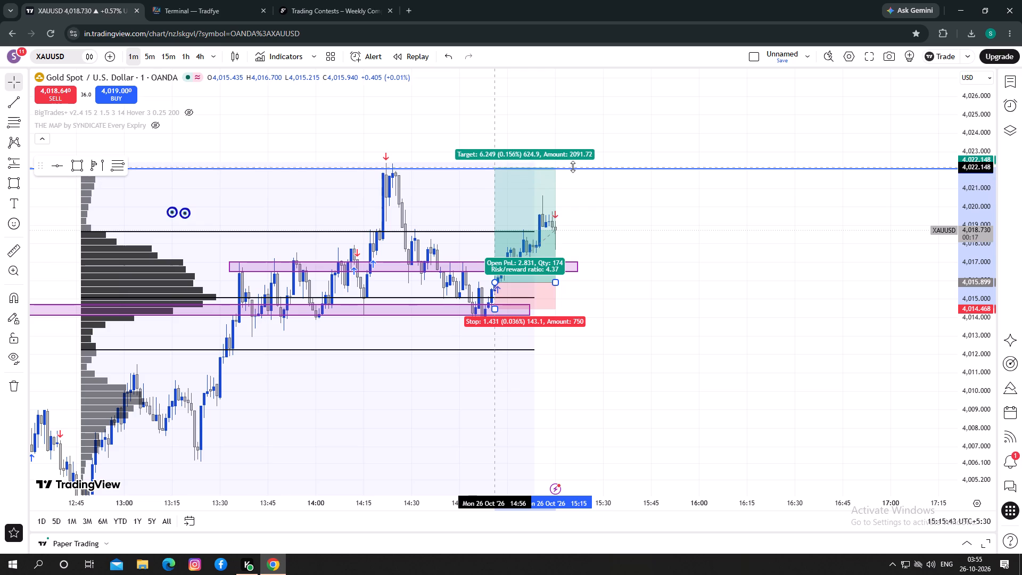
left_click_drag(573, 167, 576, 168)
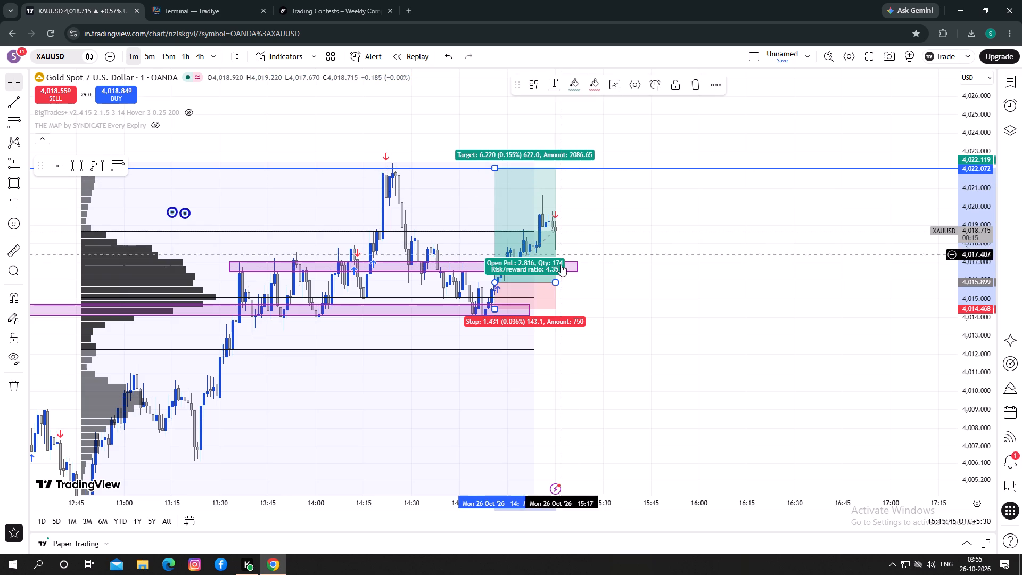
left_click_drag(555, 283, 603, 277)
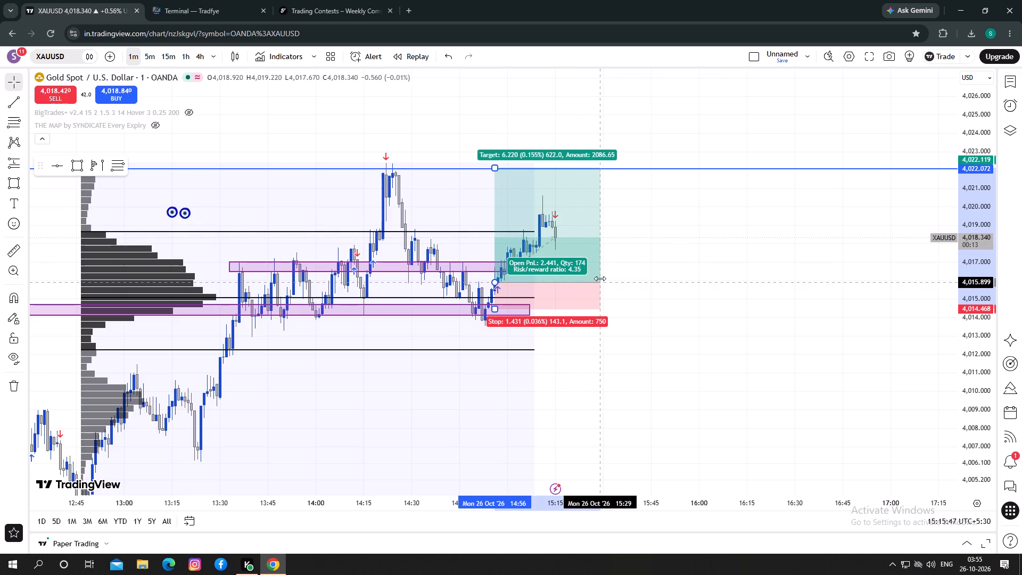
left_click(682, 217)
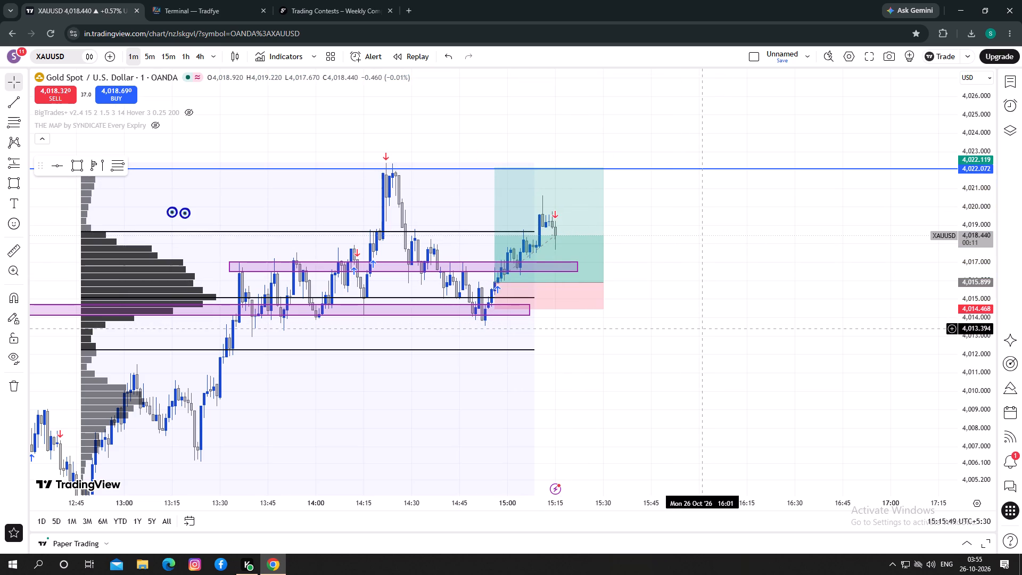